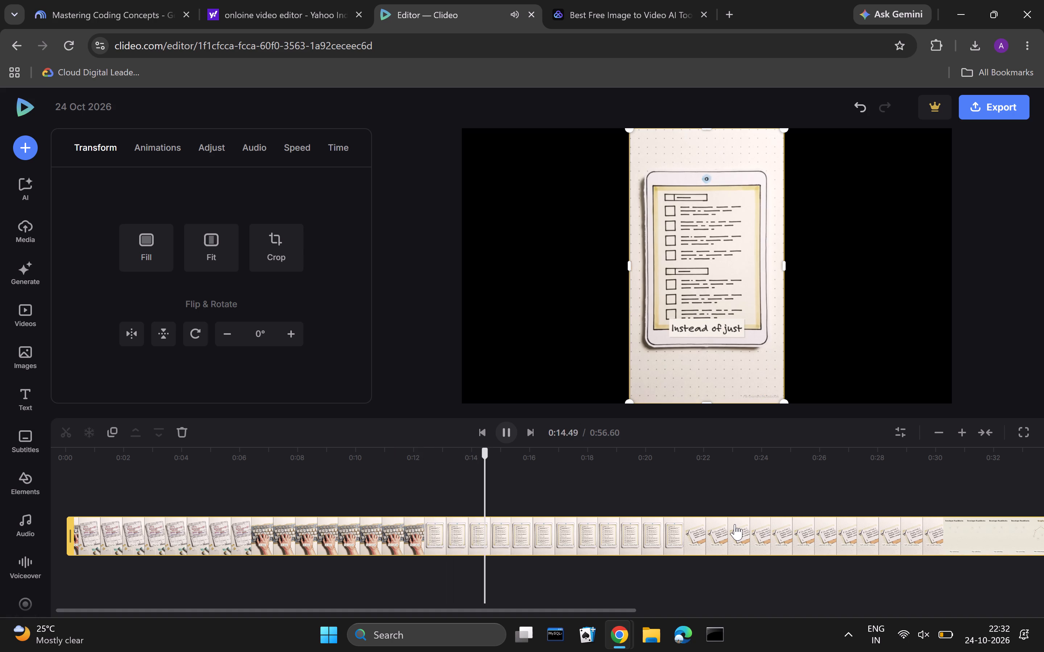
pyautogui.hscroll(-5, 735, 524)
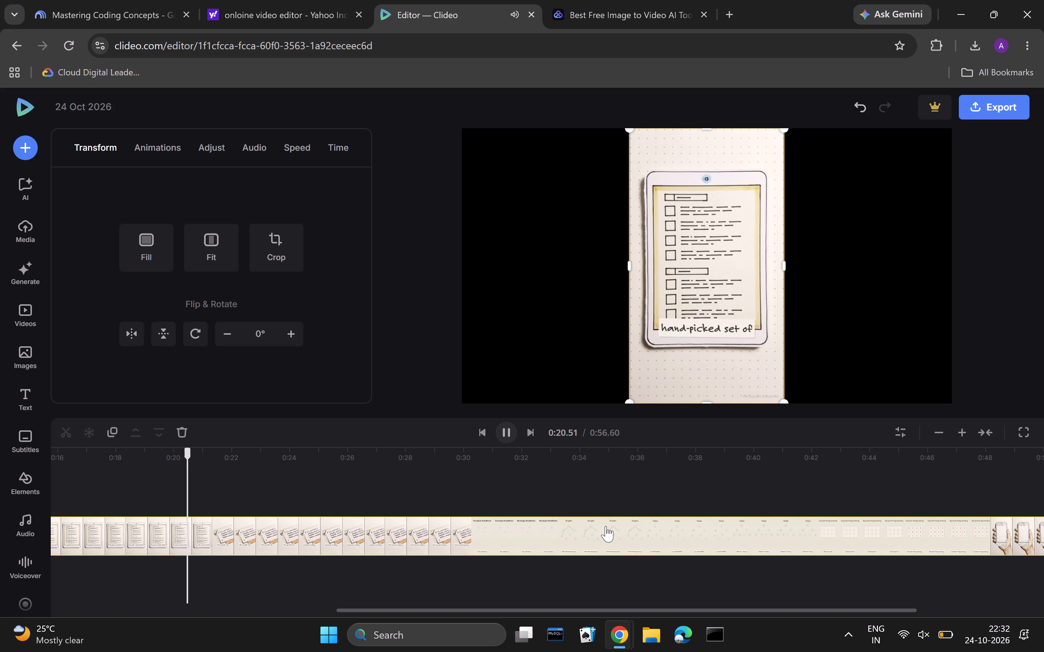
pyautogui.press('space')
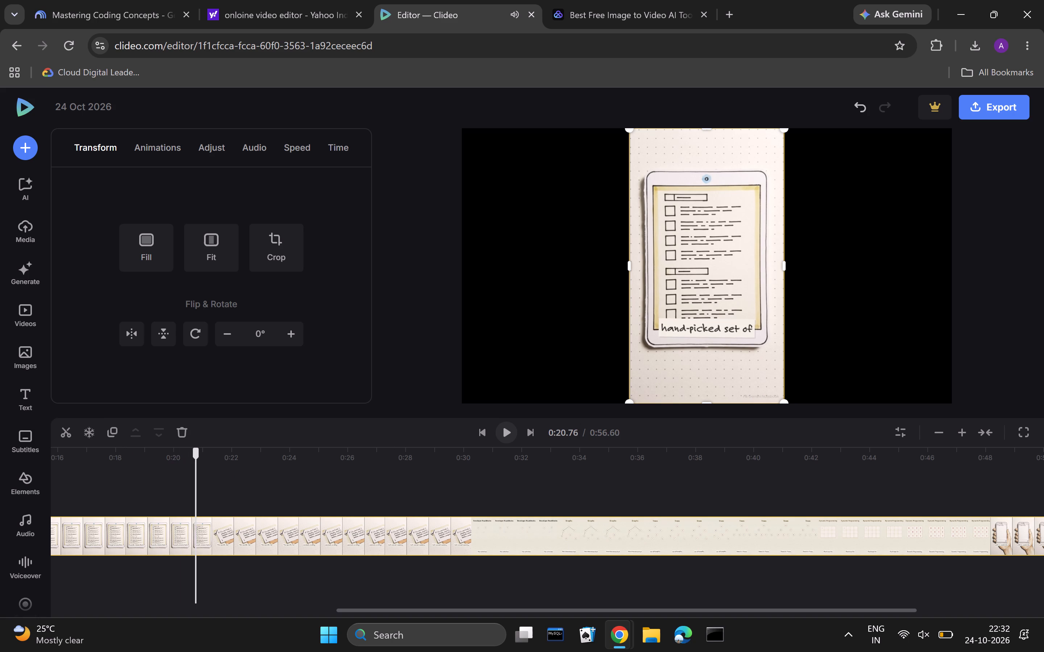
pyautogui.moveTo(193, 462); pyautogui.dragTo(949, 552)
pyautogui.press('space')
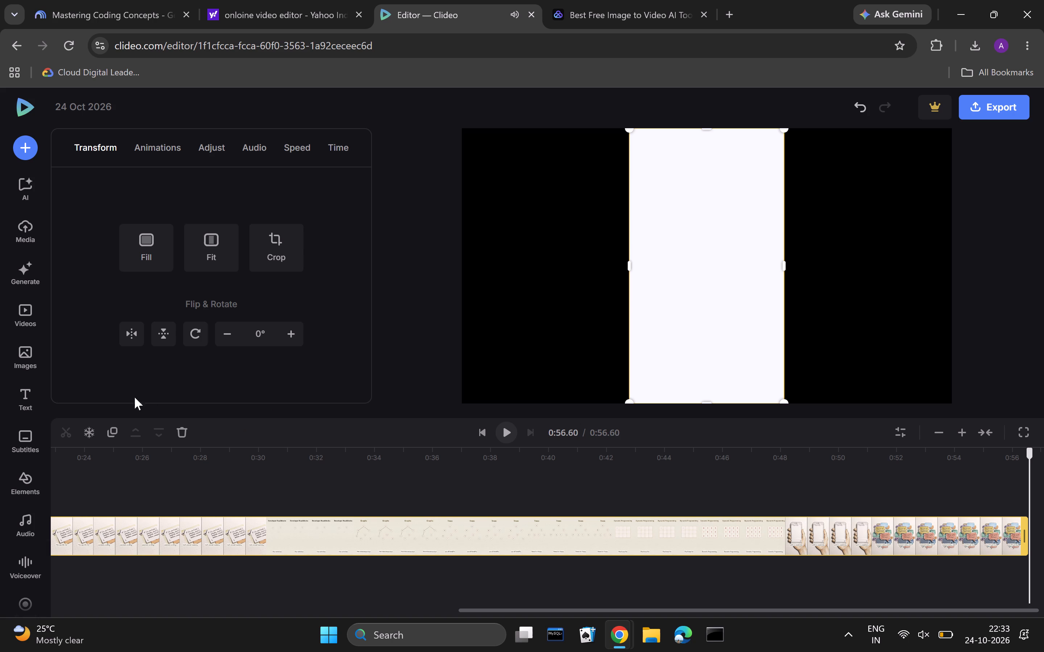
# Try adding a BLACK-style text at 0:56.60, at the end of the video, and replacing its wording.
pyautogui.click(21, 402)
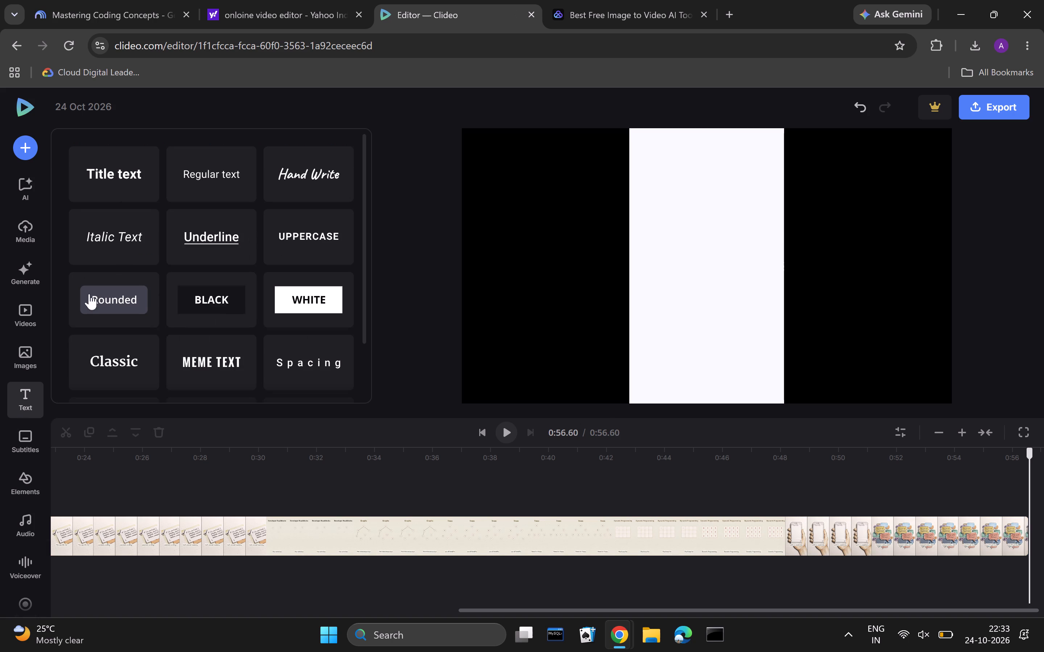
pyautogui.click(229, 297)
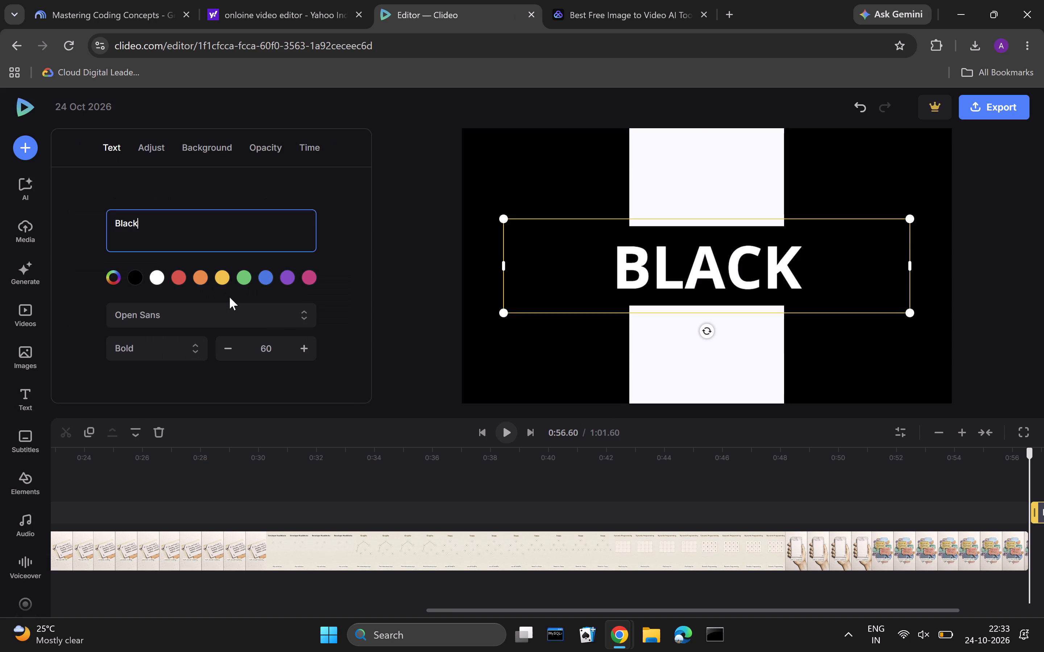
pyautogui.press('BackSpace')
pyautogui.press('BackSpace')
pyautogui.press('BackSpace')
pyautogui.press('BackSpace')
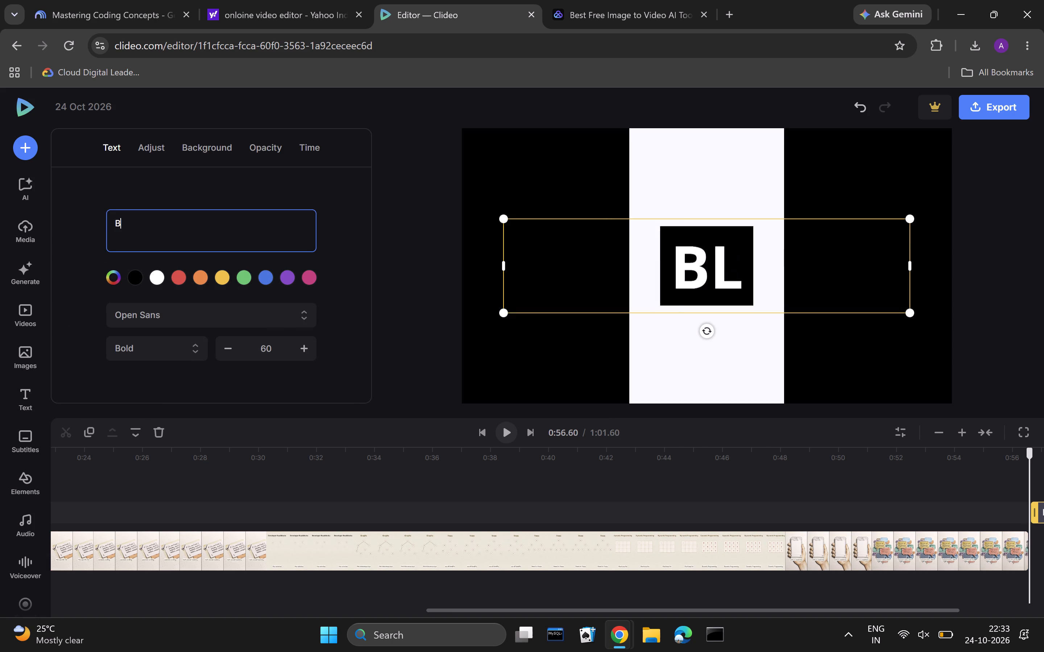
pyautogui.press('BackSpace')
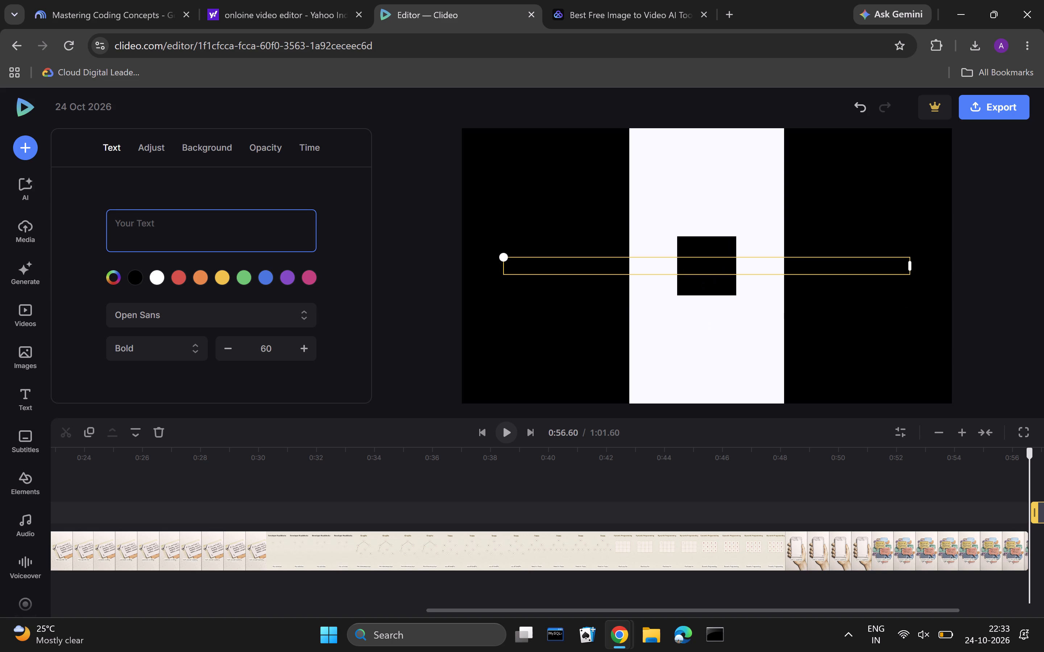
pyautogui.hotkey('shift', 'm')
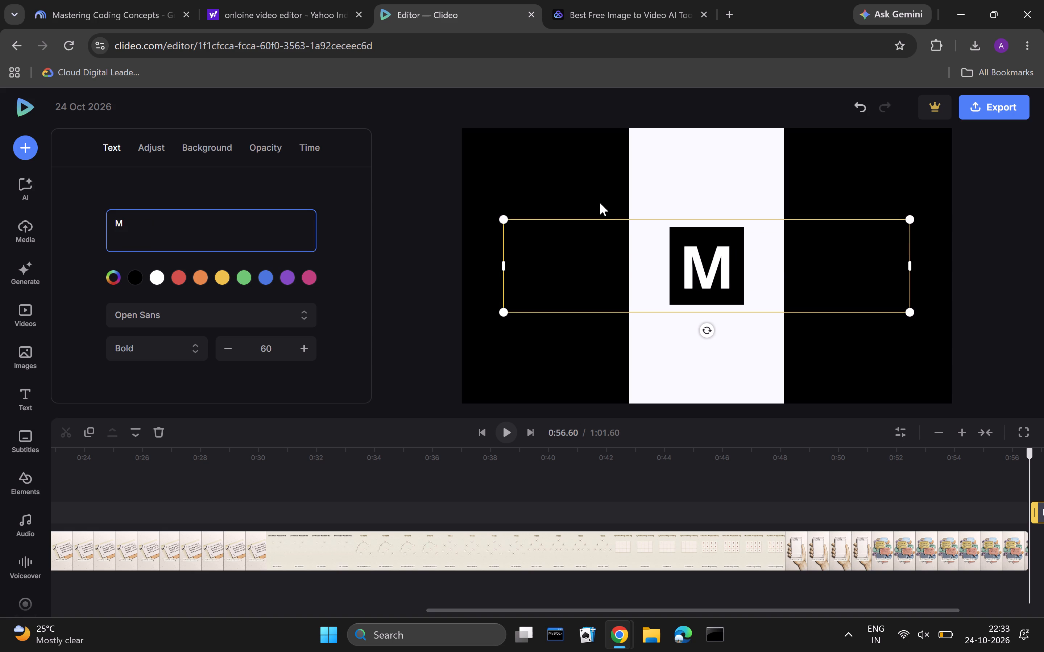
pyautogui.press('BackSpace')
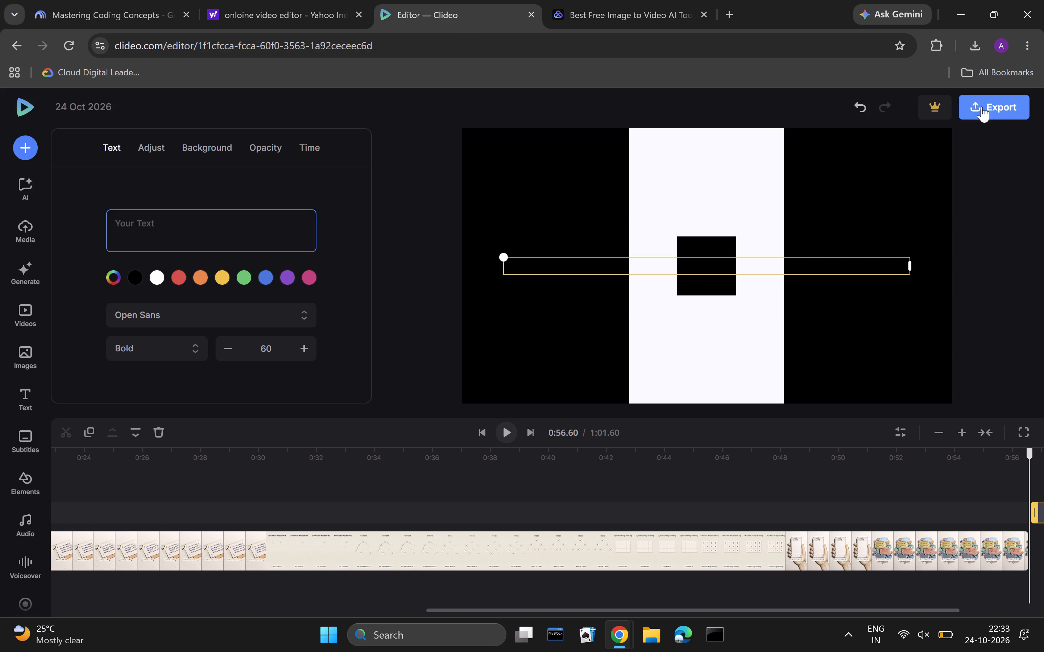
# Undo the text edits, the BLACK-style text insertion and the trim at the clip's end.
pyautogui.click(862, 99)
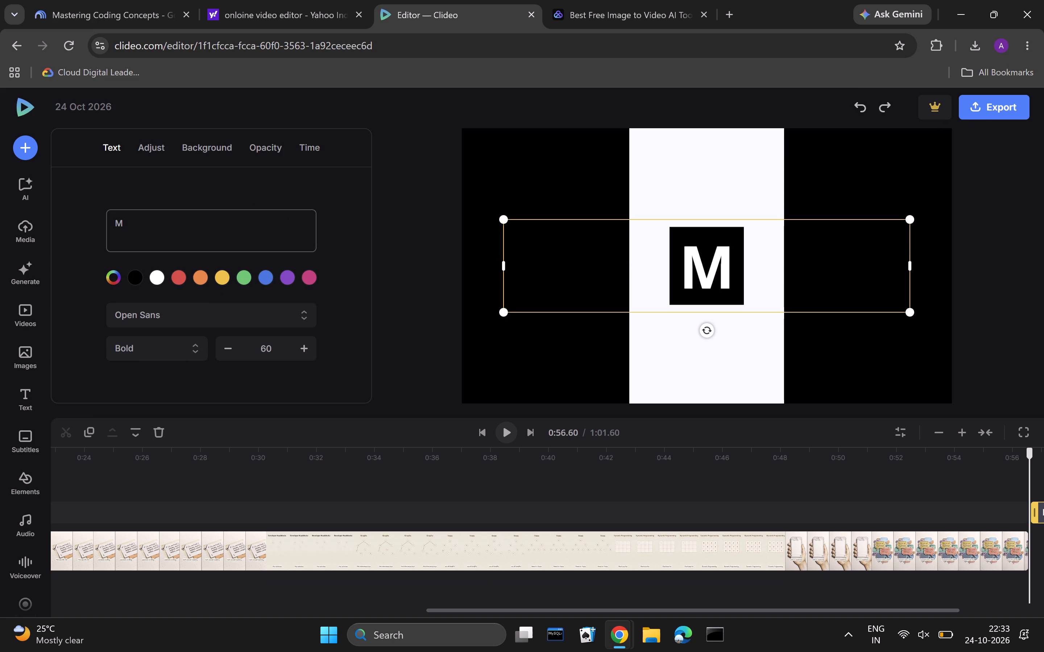
pyautogui.click(860, 103)
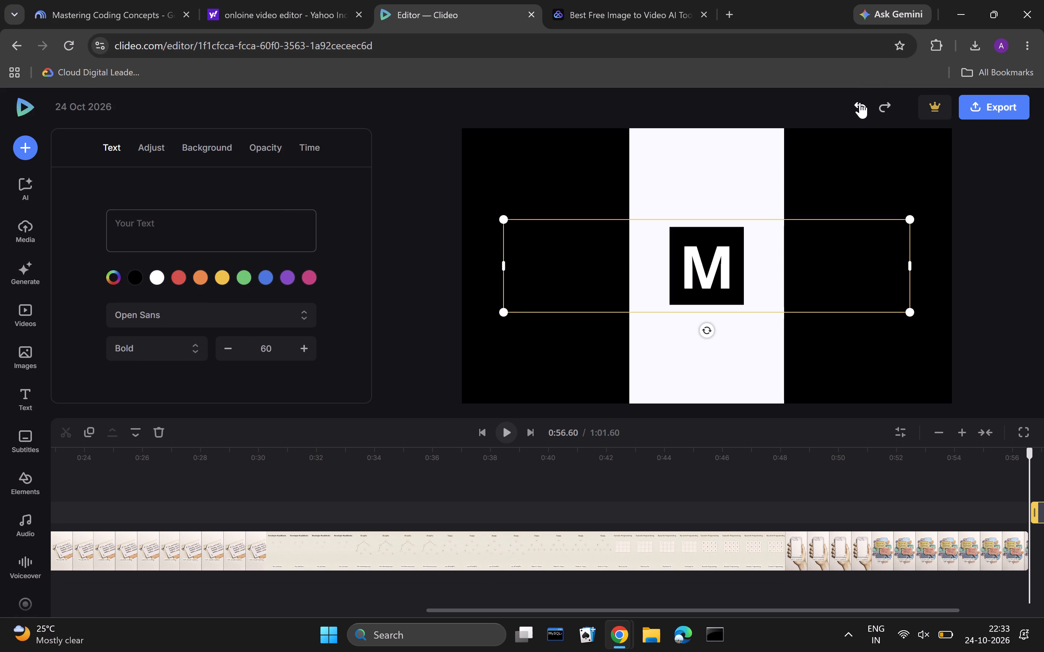
pyautogui.click(860, 103)
pyautogui.click(860, 103)
pyautogui.tripleClick(860, 103)
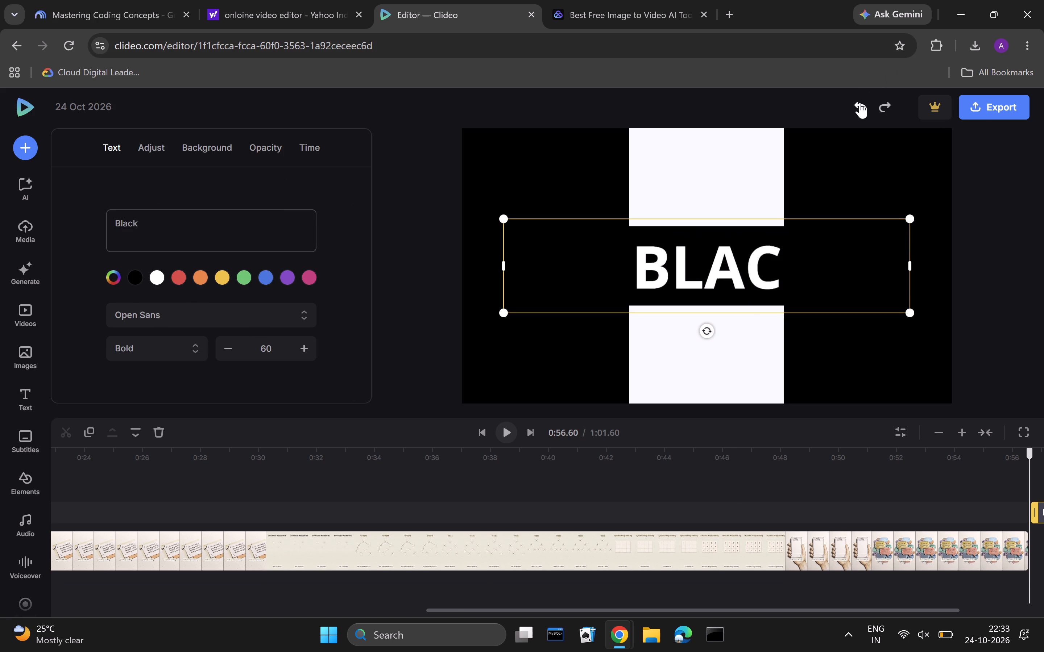
pyautogui.doubleClick(860, 103)
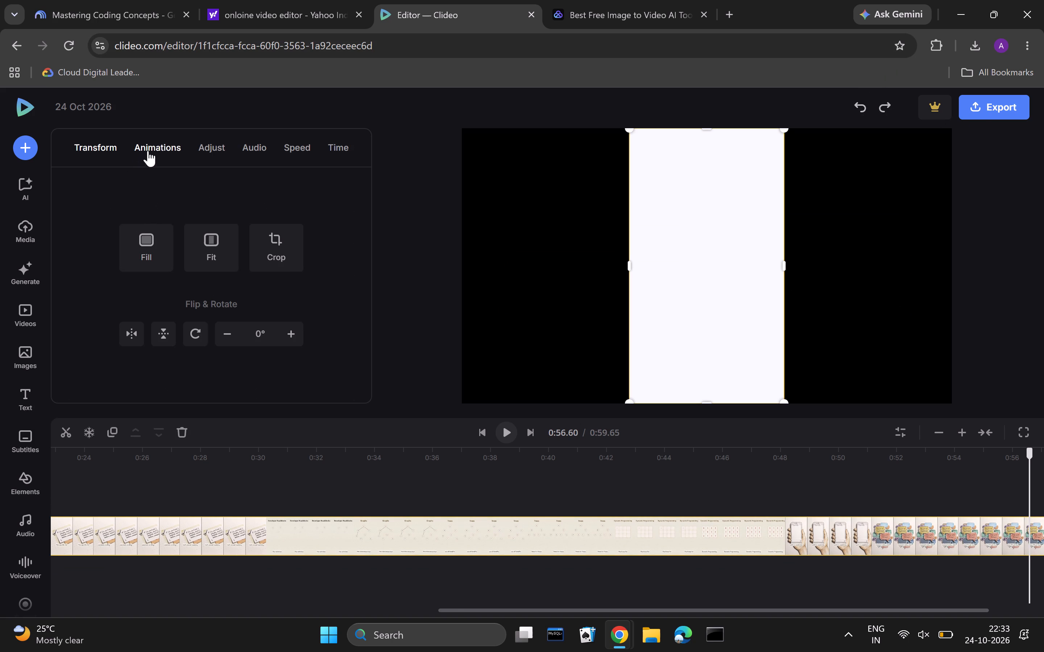
# Add a Title text at about 0:31.67 on the timeline with the wording "Multi_Minds".
pyautogui.click(27, 409)
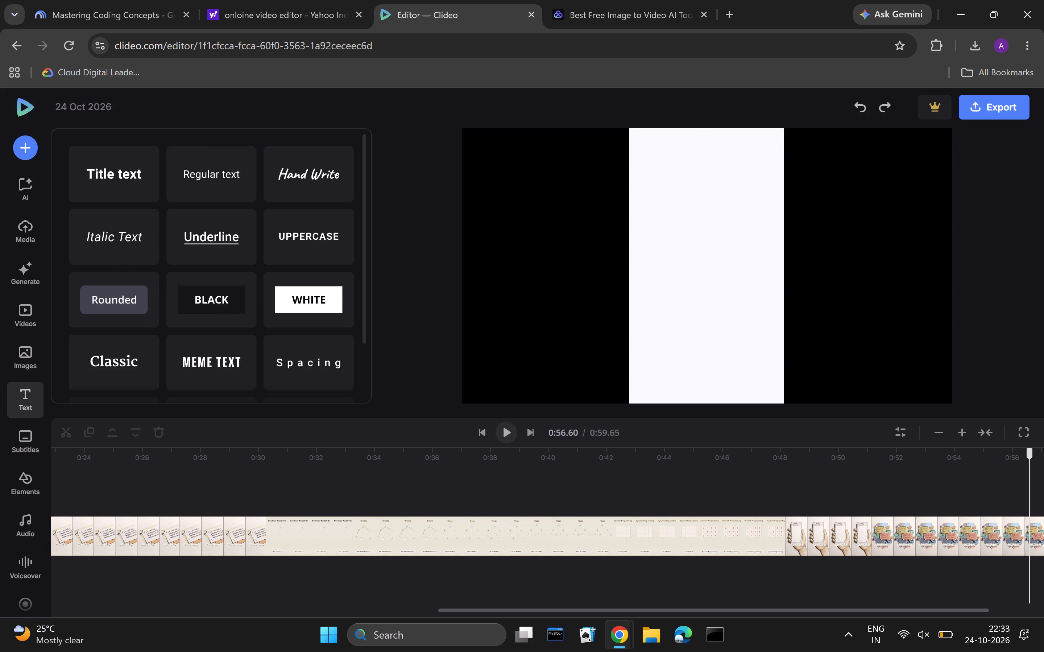
pyautogui.moveTo(1026, 452); pyautogui.dragTo(303, 508)
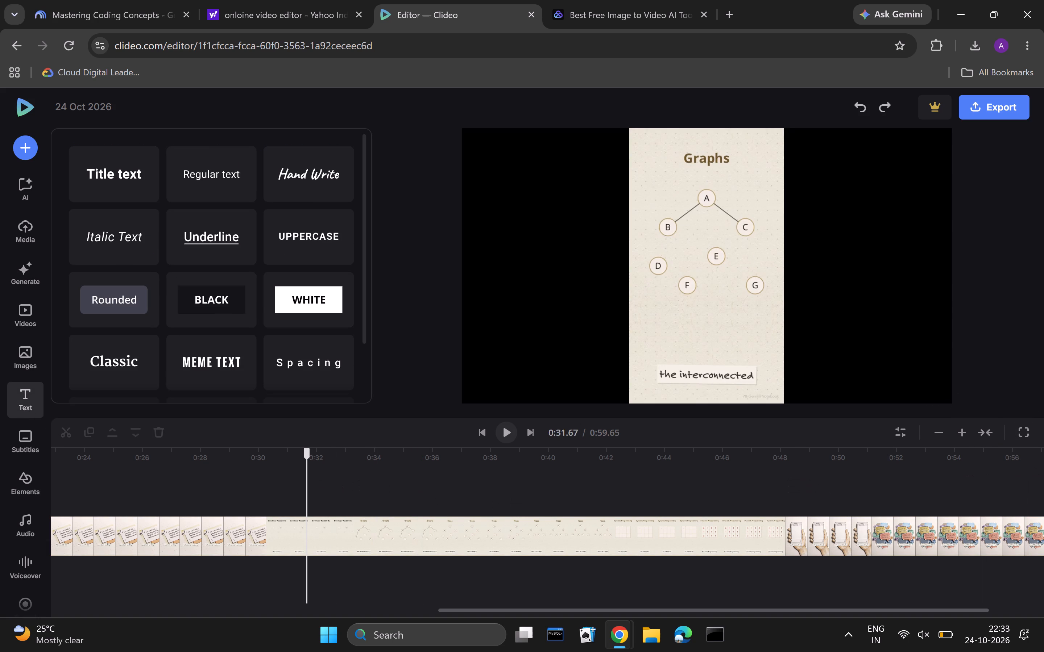
pyautogui.click(121, 177)
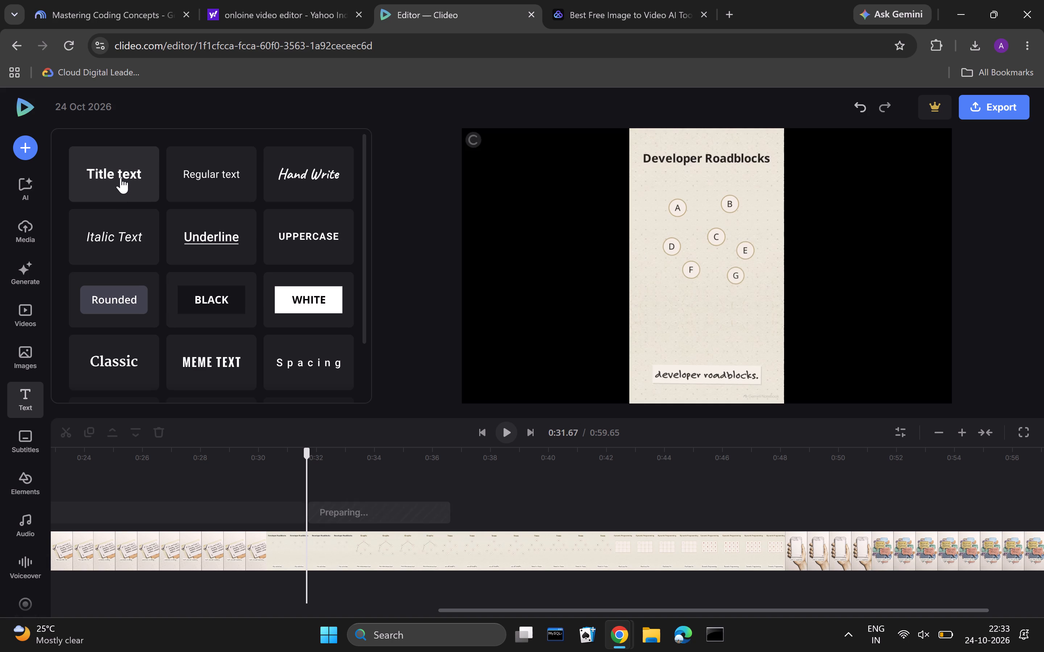
pyautogui.press('BackSpace')
pyautogui.press('BackSpace')
pyautogui.press('BackSpace')
pyautogui.press('BackSpace')
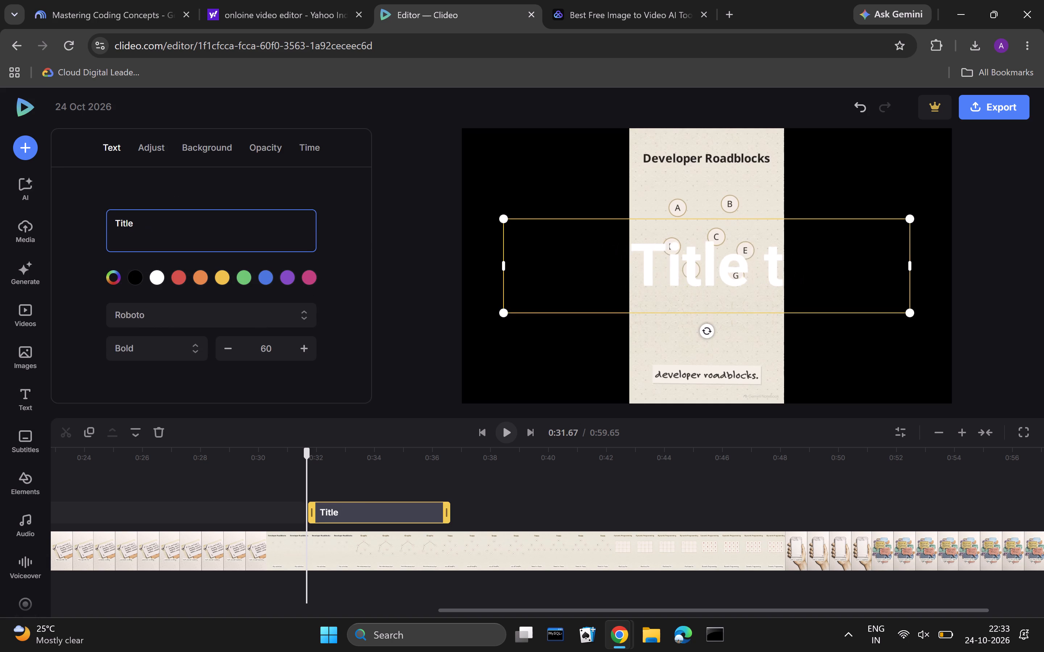
pyautogui.press('BackSpace')
pyautogui.press('BackSpace')
pyautogui.press('BackSpace')
pyautogui.press('BackSpace')
pyautogui.press('BackSpace')
pyautogui.press('BackSpace')
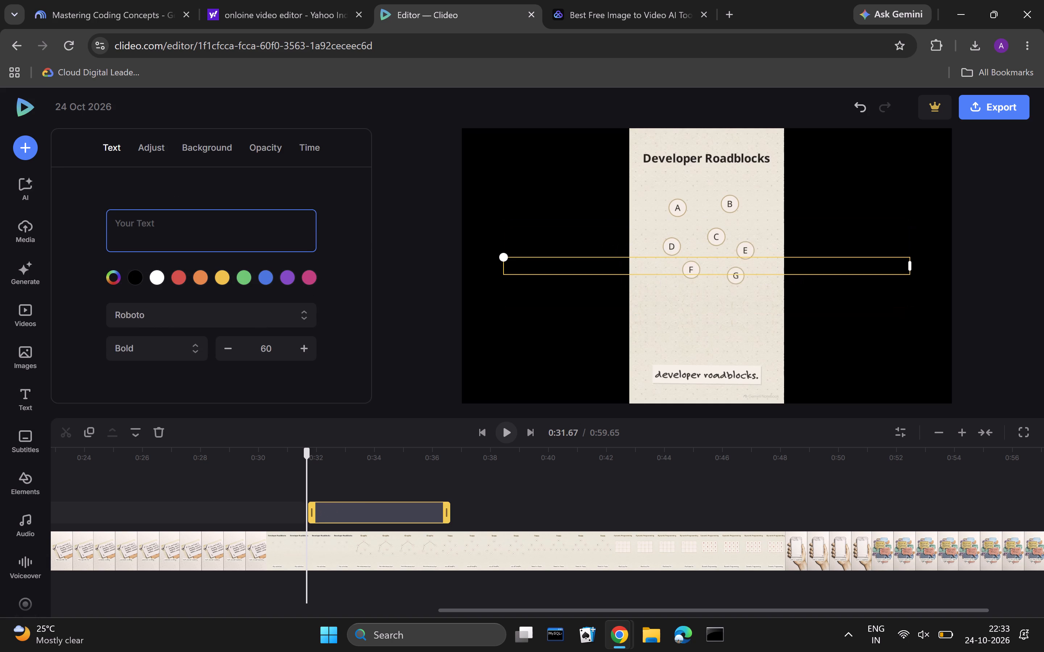
pyautogui.hotkey('shift', 'm')
pyautogui.write('ulti')
pyautogui.hotkey('shift', '_')
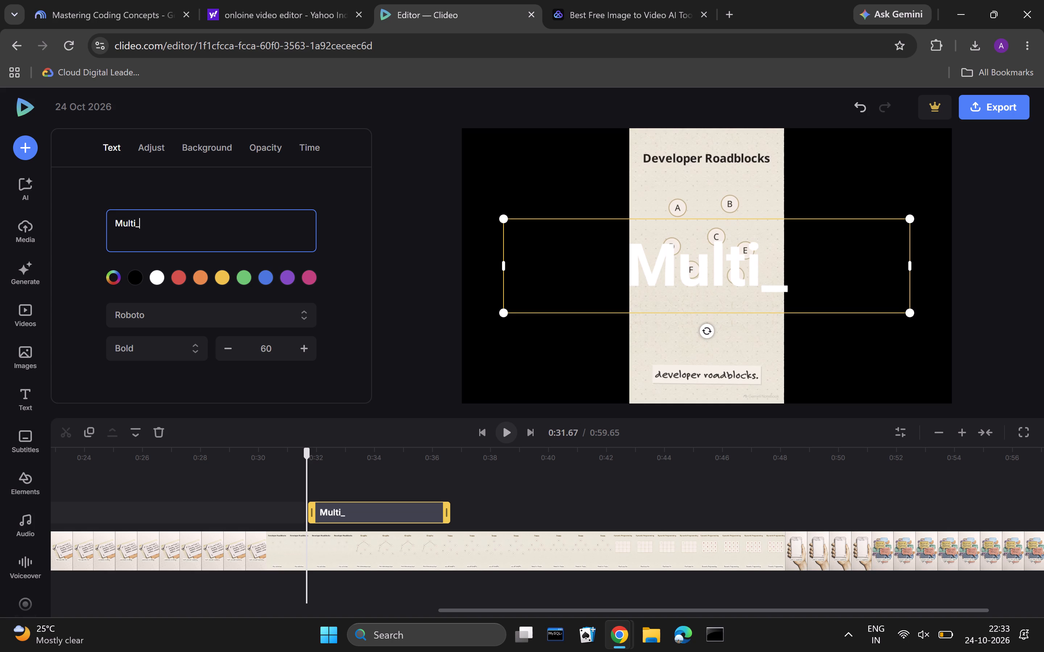
pyautogui.write('Minds')
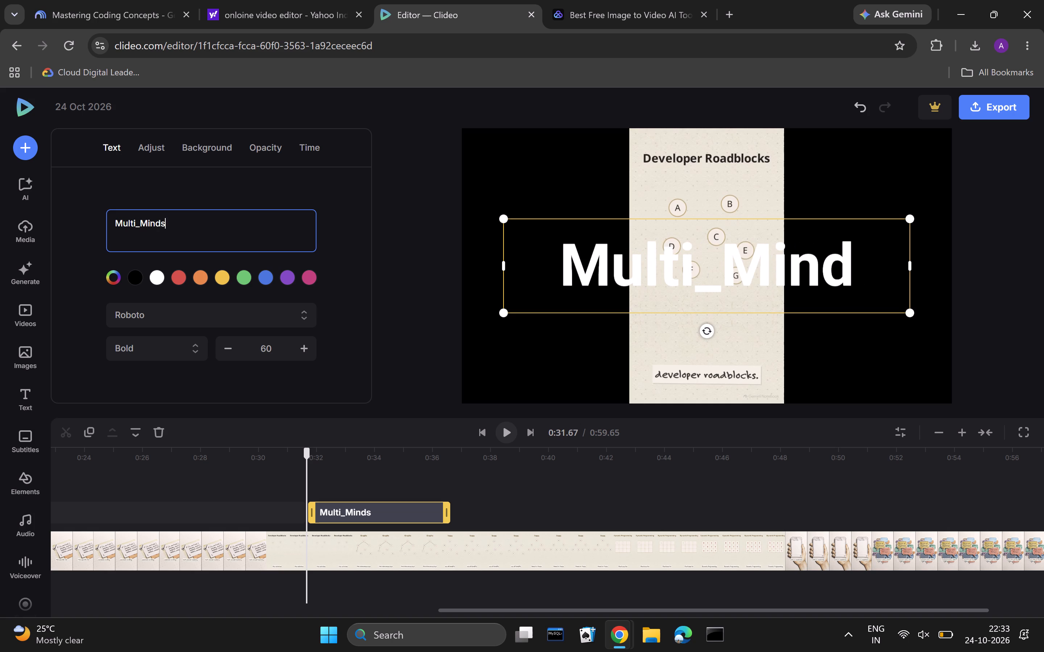
# Change the Multi_Minds text colour to black.
pyautogui.click(132, 273)
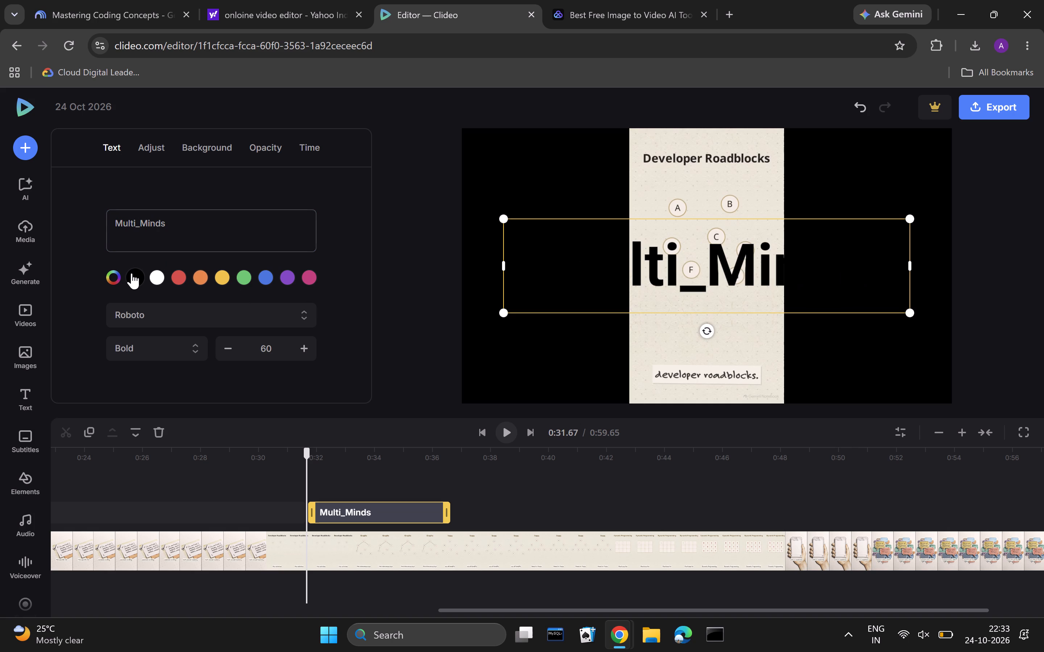
pyautogui.press('Return')
# Shrink the Multi_Minds text to size 10 and place it in the bottom-right corner of the vertical video, below the caption.
pyautogui.moveTo(908, 308); pyautogui.dragTo(668, 259)
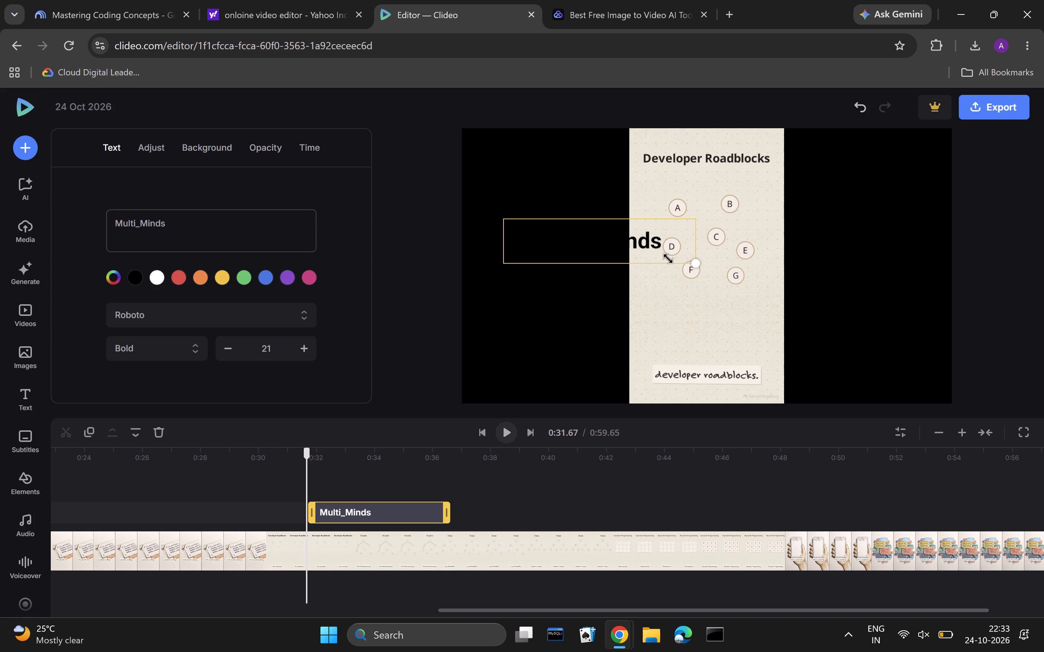
pyautogui.moveTo(668, 259); pyautogui.dragTo(649, 252)
pyautogui.moveTo(589, 227); pyautogui.dragTo(623, 254)
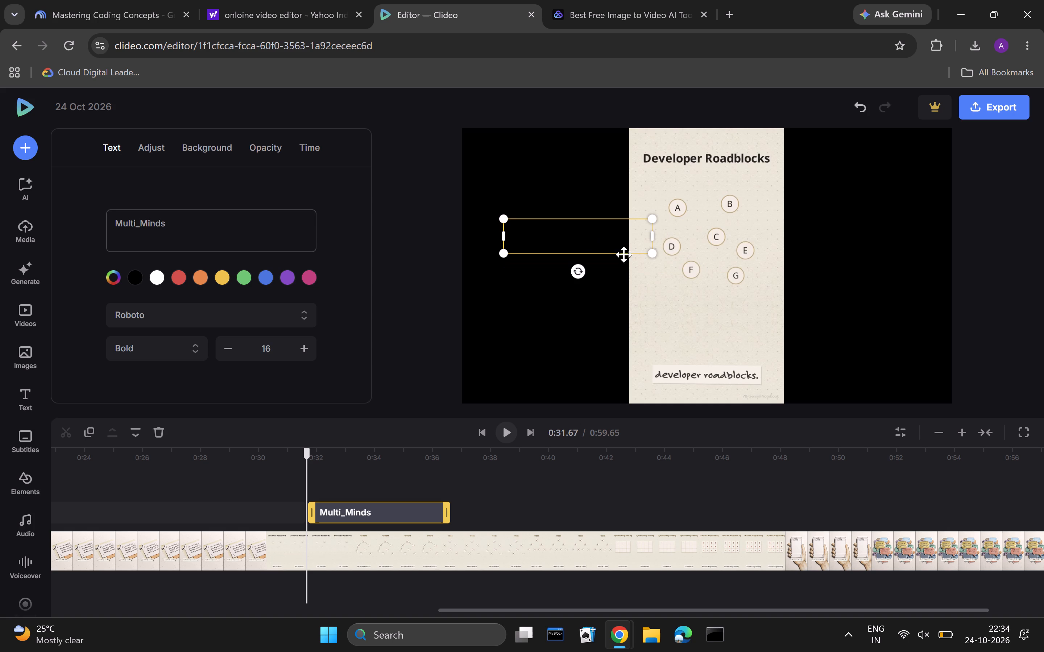
pyautogui.moveTo(623, 254); pyautogui.dragTo(750, 384)
pyautogui.moveTo(809, 373); pyautogui.dragTo(778, 388)
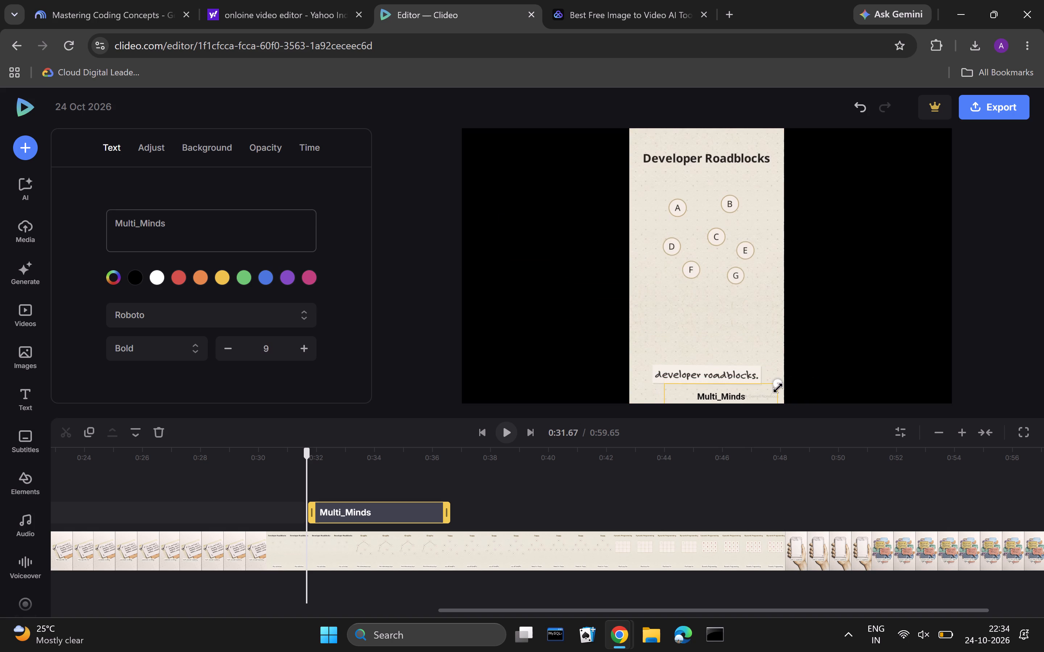
pyautogui.moveTo(778, 388); pyautogui.dragTo(778, 388)
pyautogui.moveTo(743, 393); pyautogui.dragTo(756, 390)
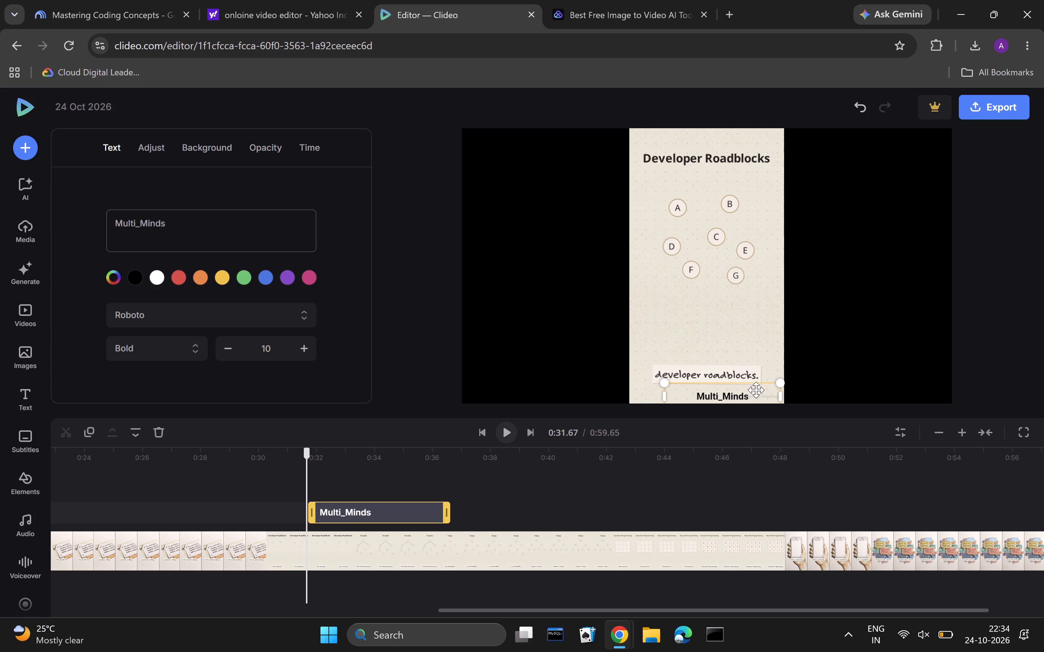
pyautogui.moveTo(756, 390); pyautogui.dragTo(776, 393)
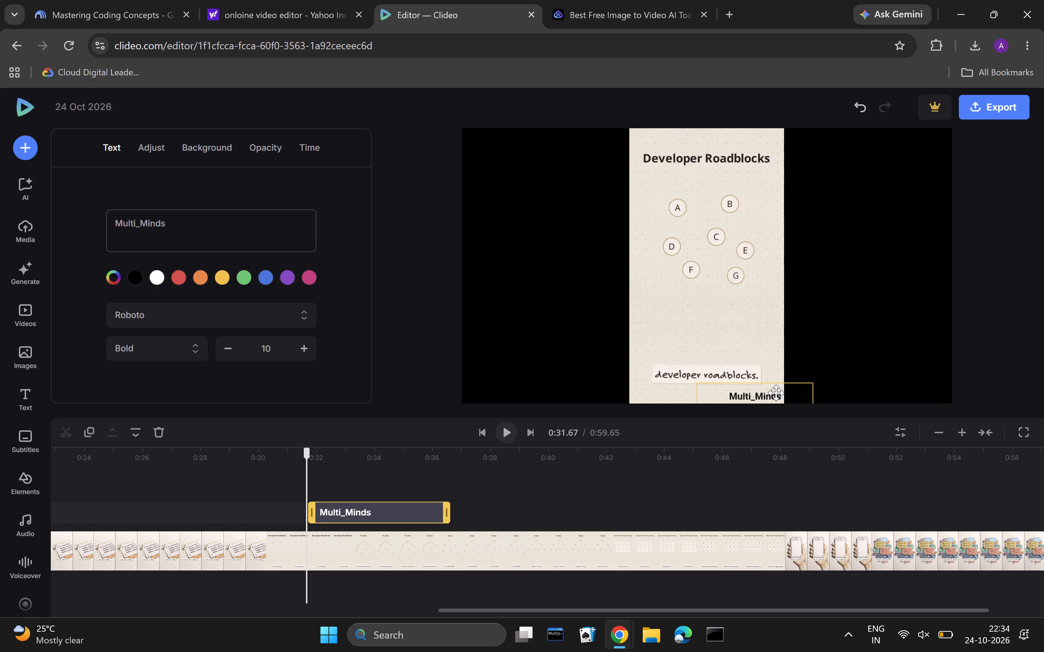
pyautogui.moveTo(776, 393); pyautogui.dragTo(776, 393)
pyautogui.click(885, 310)
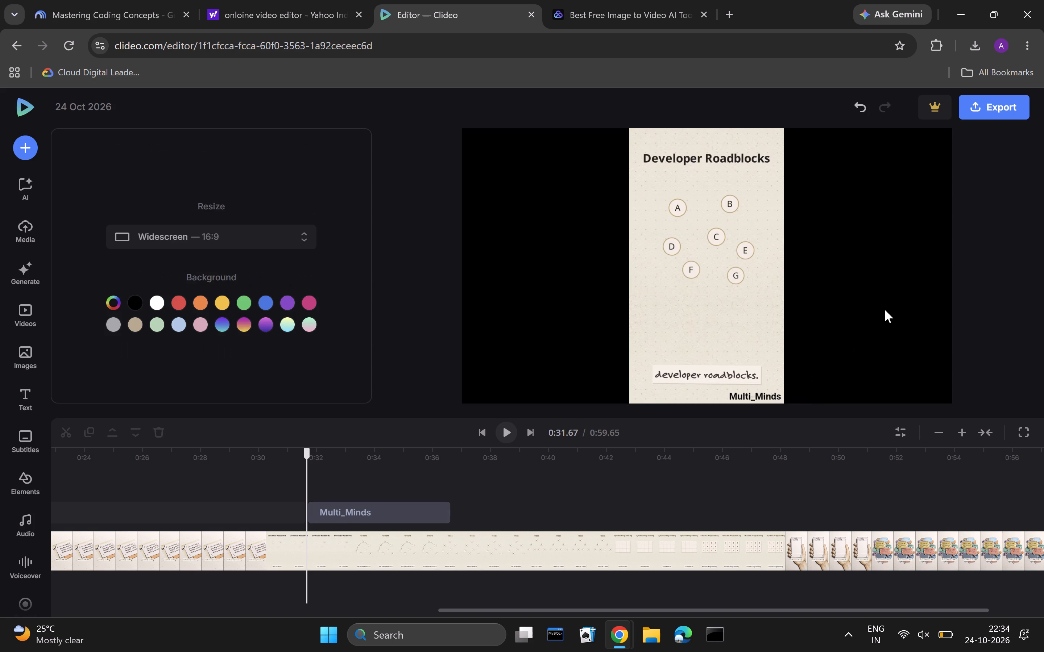
# Export the video in 720p standard quality, HD.
pyautogui.click(1016, 105)
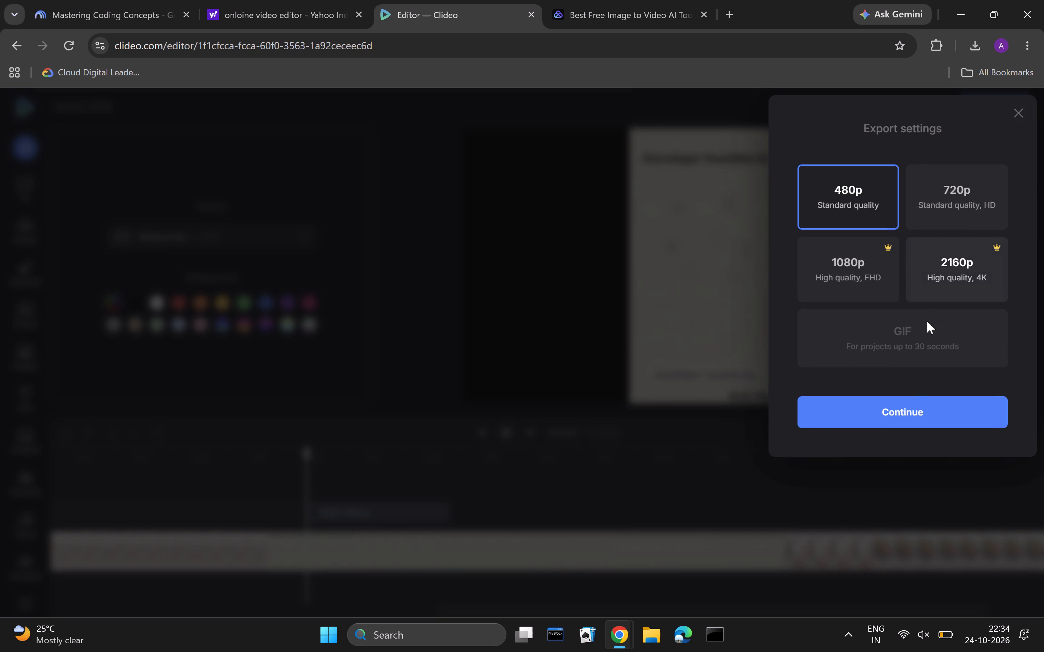
pyautogui.click(970, 197)
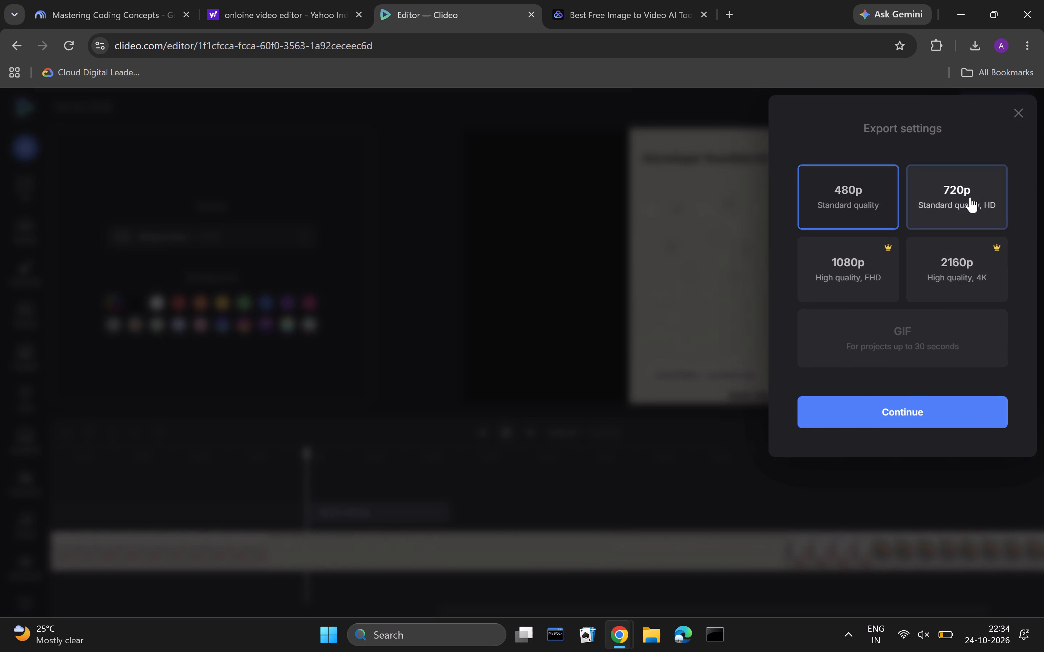
pyautogui.click(899, 410)
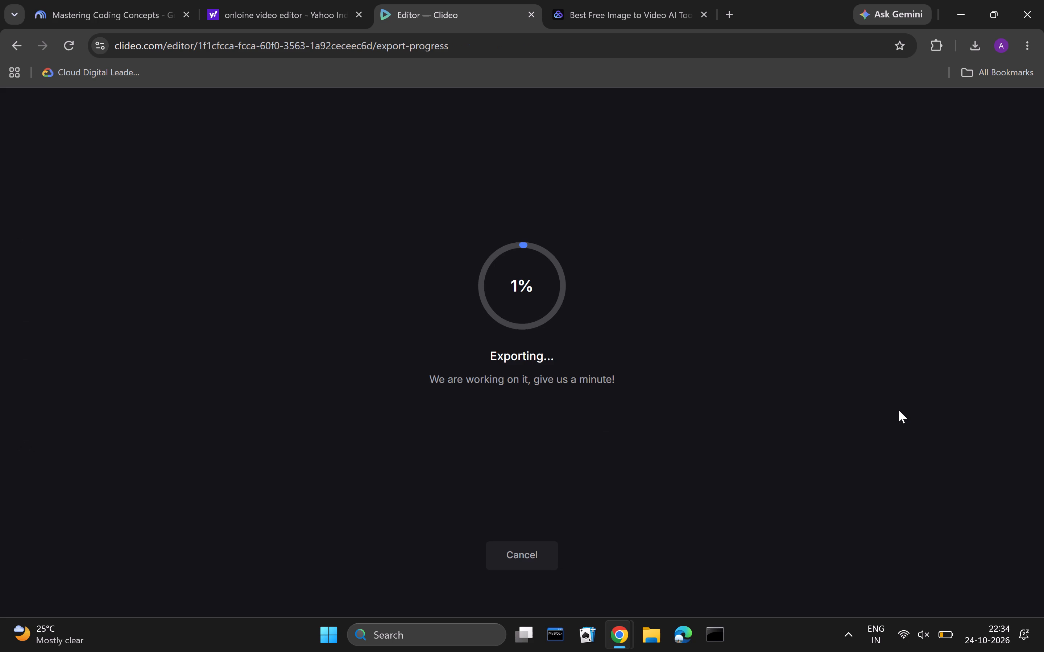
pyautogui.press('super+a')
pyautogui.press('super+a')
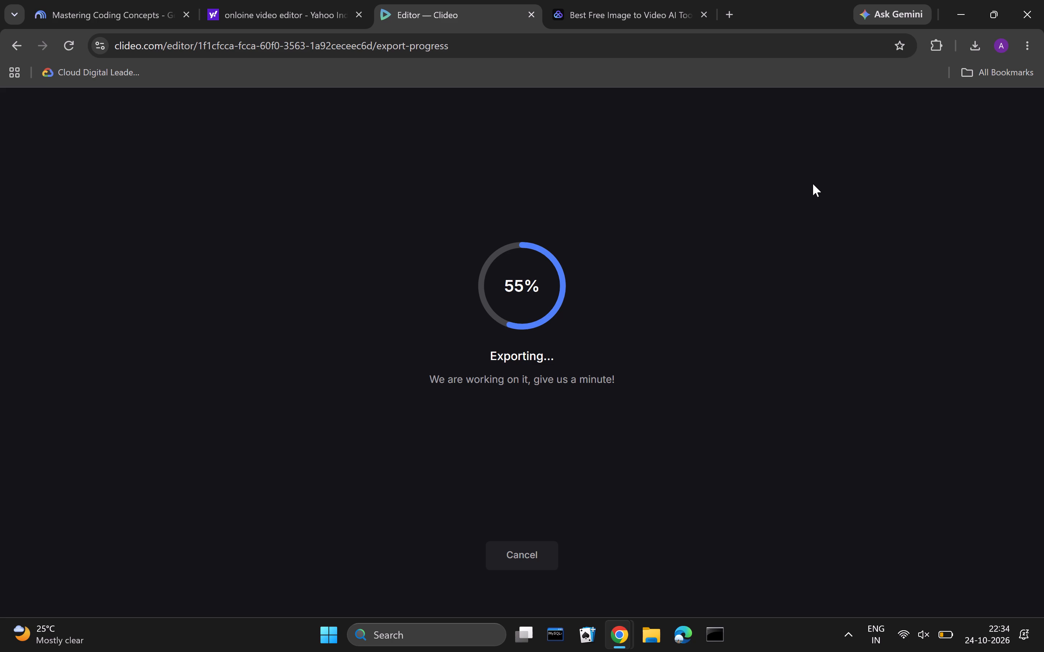
# Open youtube.com in a new browser tab while the video export runs.
pyautogui.click(728, 14)
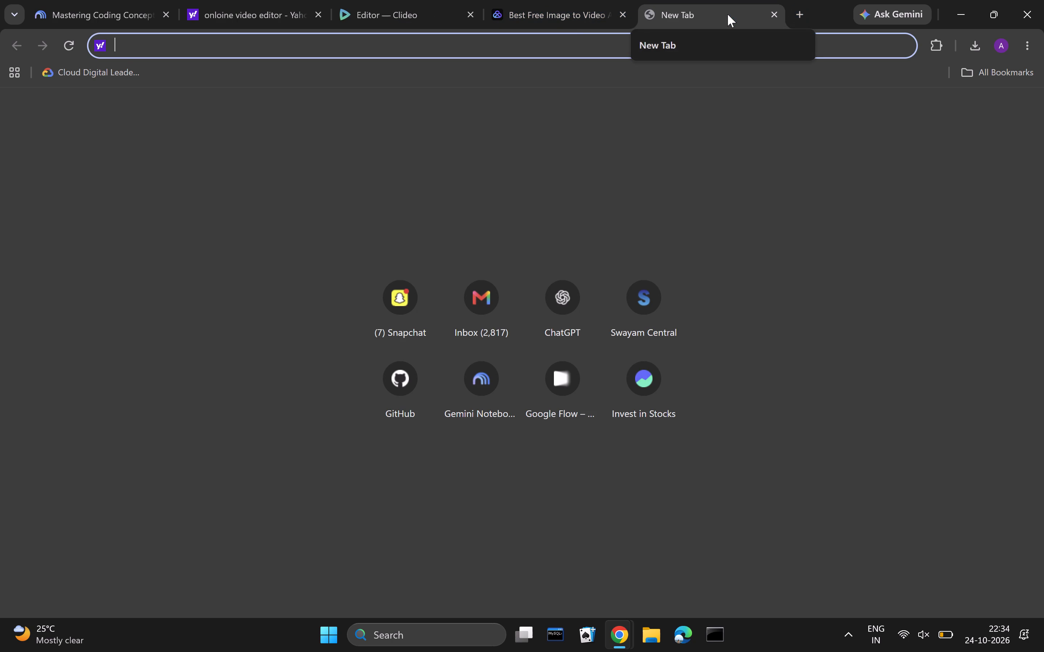
pyautogui.write('you')
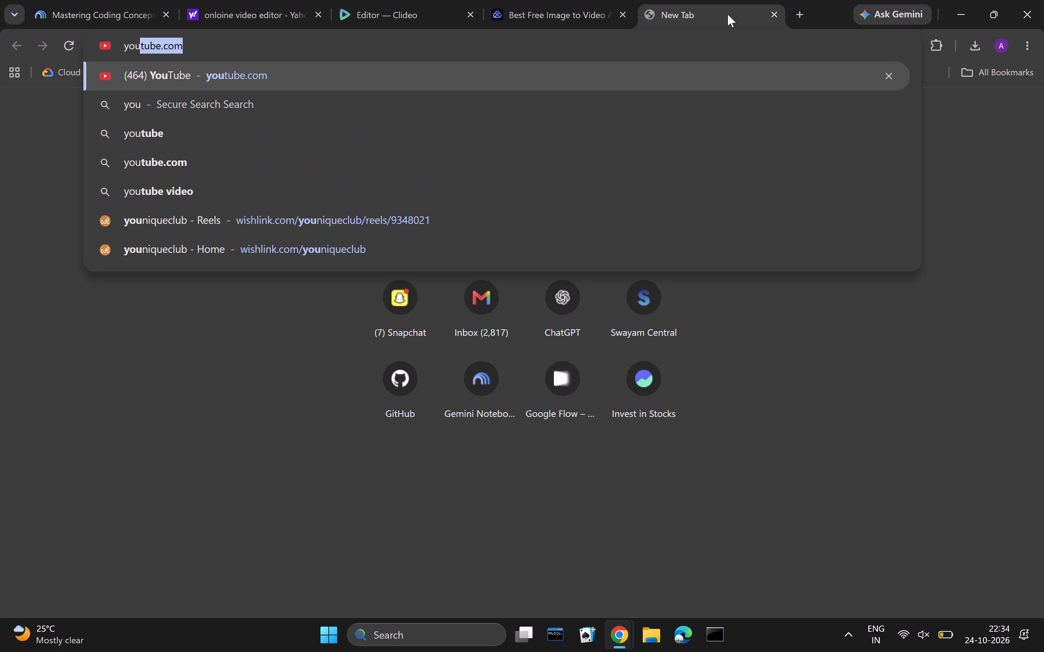
pyautogui.press('Down')
pyautogui.press('Up')
pyautogui.press('Return')
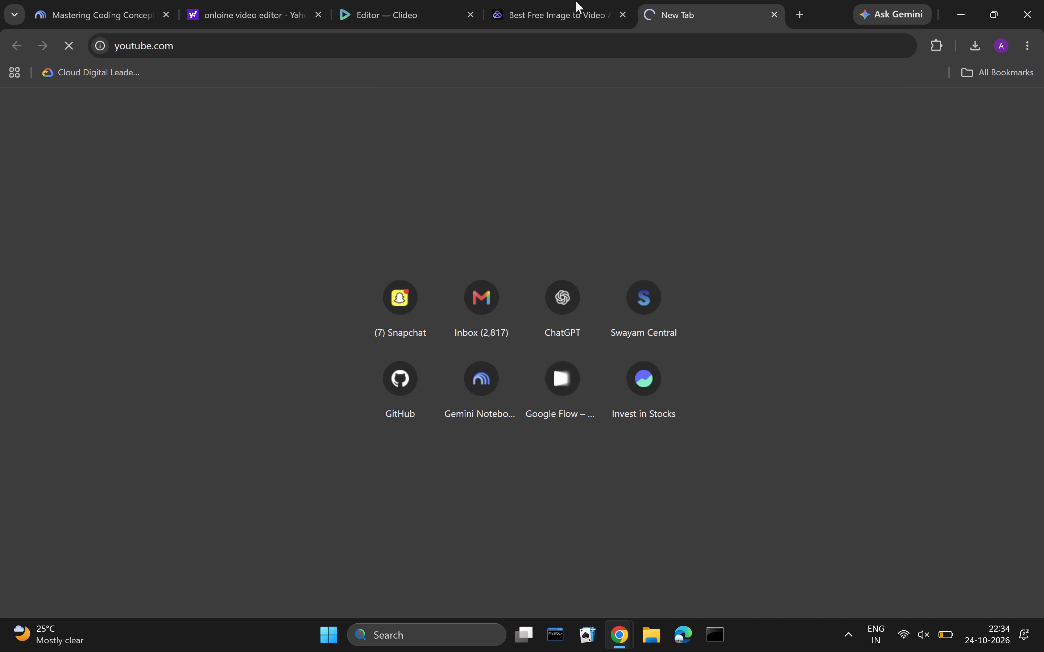
# Check the Clideo export progress and close the Akool image-to-video page.
pyautogui.click(521, 0)
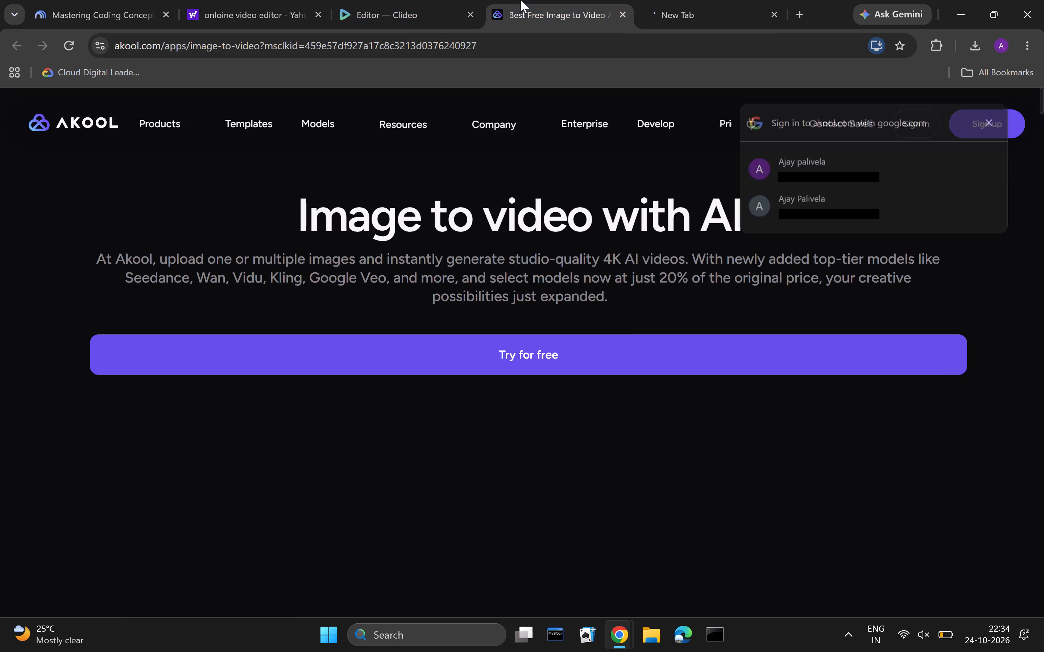
pyautogui.click(426, 7)
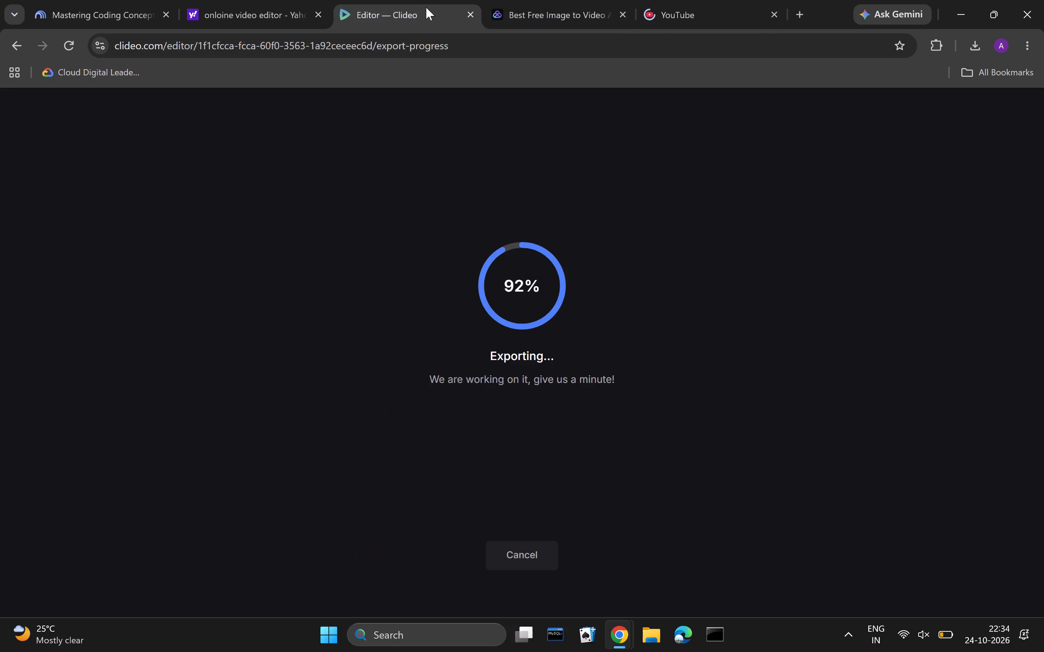
pyautogui.click(626, 19)
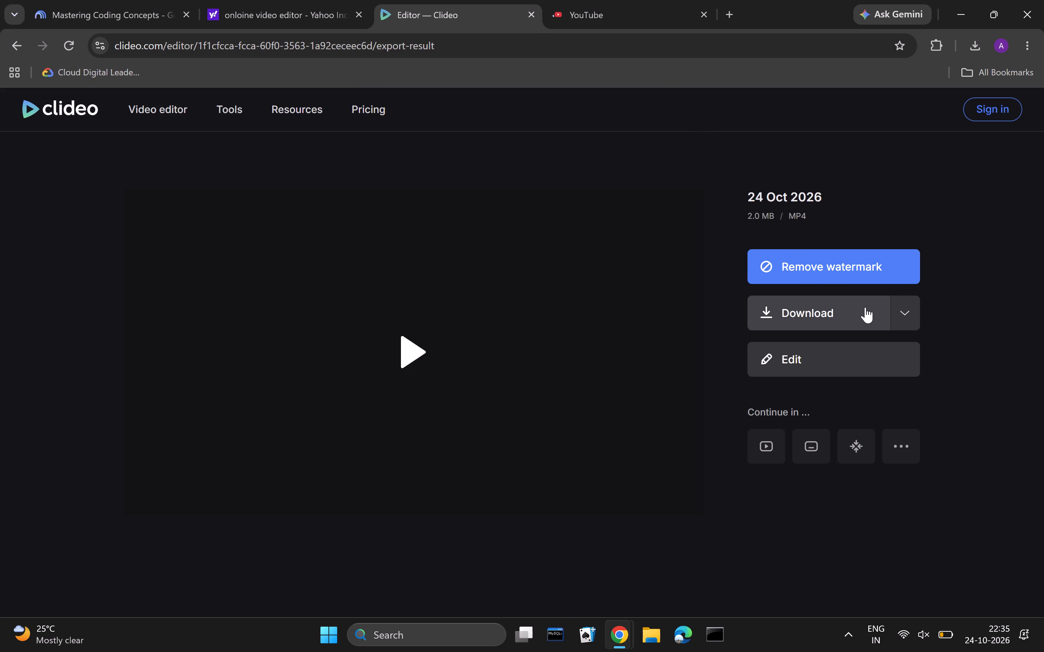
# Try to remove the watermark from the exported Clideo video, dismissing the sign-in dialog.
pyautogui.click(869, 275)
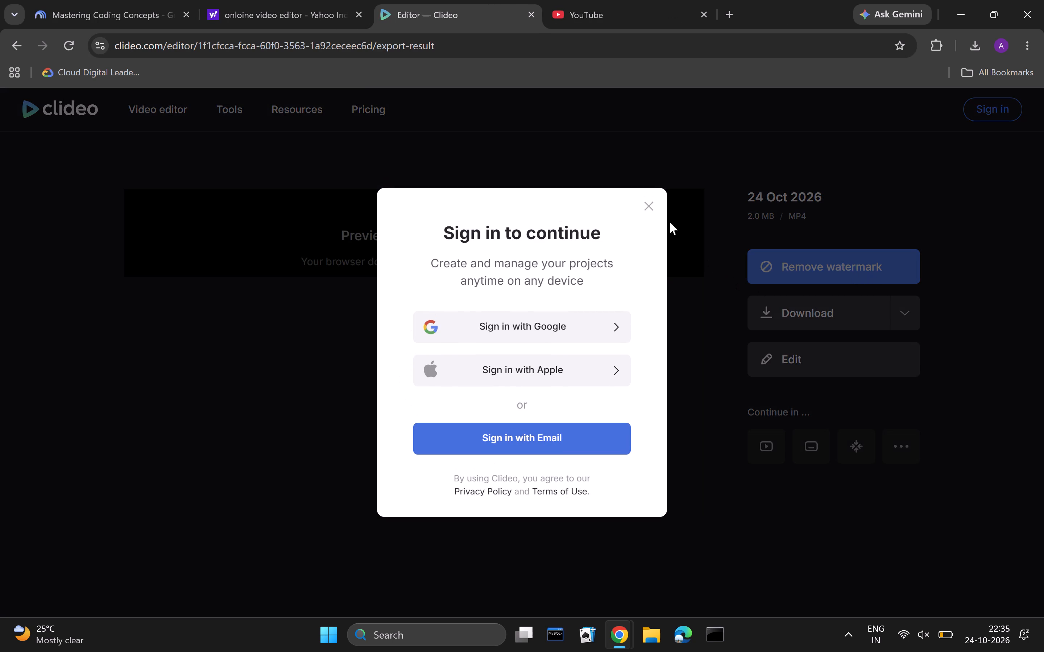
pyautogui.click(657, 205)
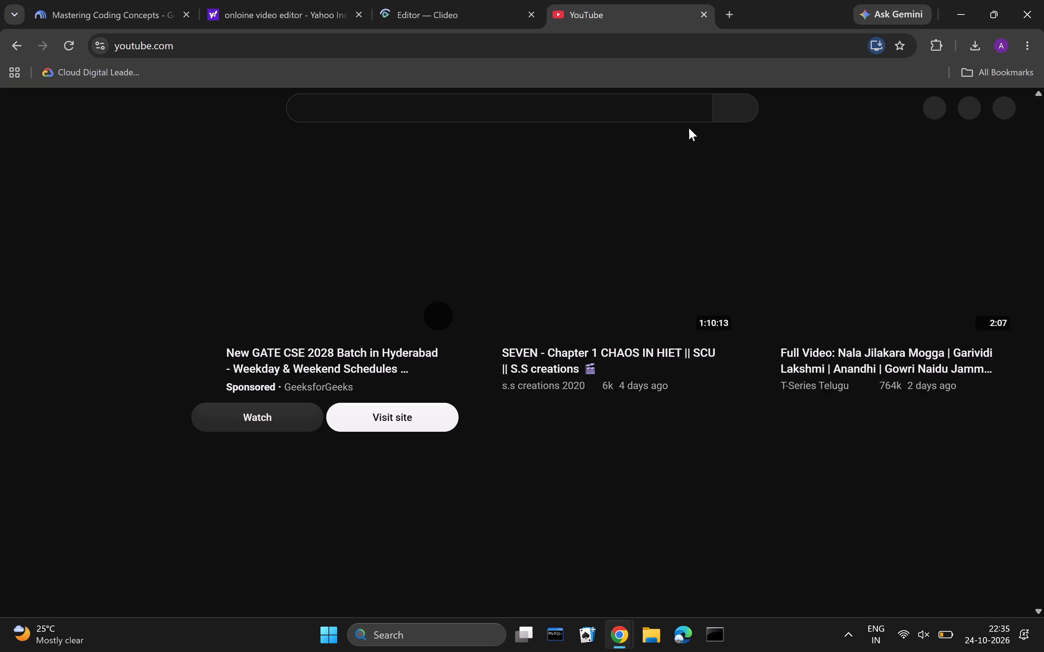
# Search the computer for "clip" and launch the Microsoft Clipchamp app.
pyautogui.write('clip')
pyautogui.press('Return')
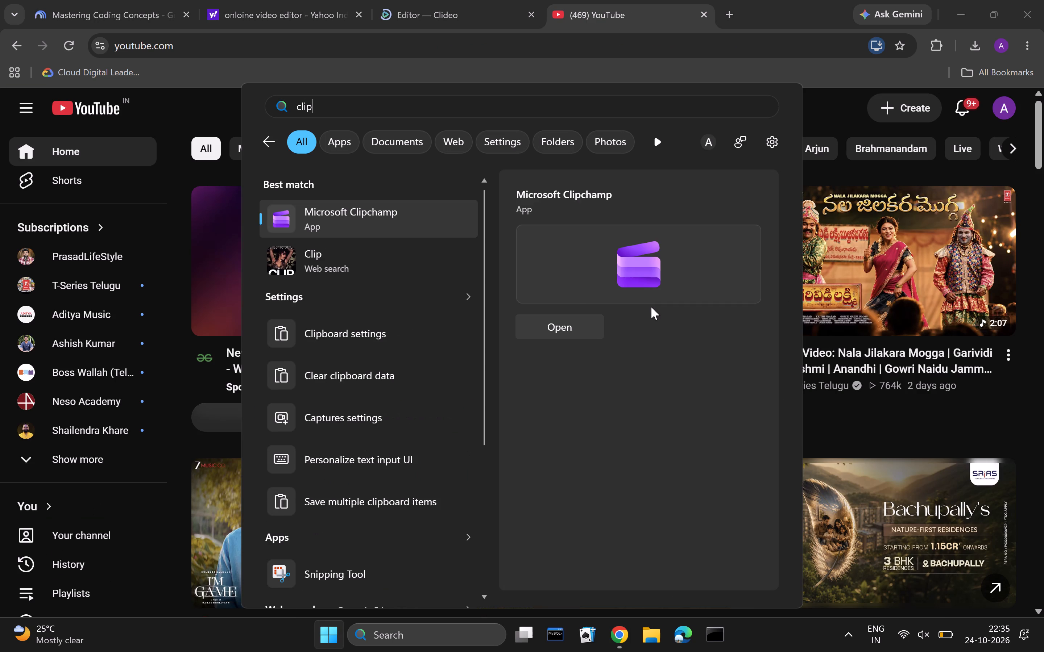
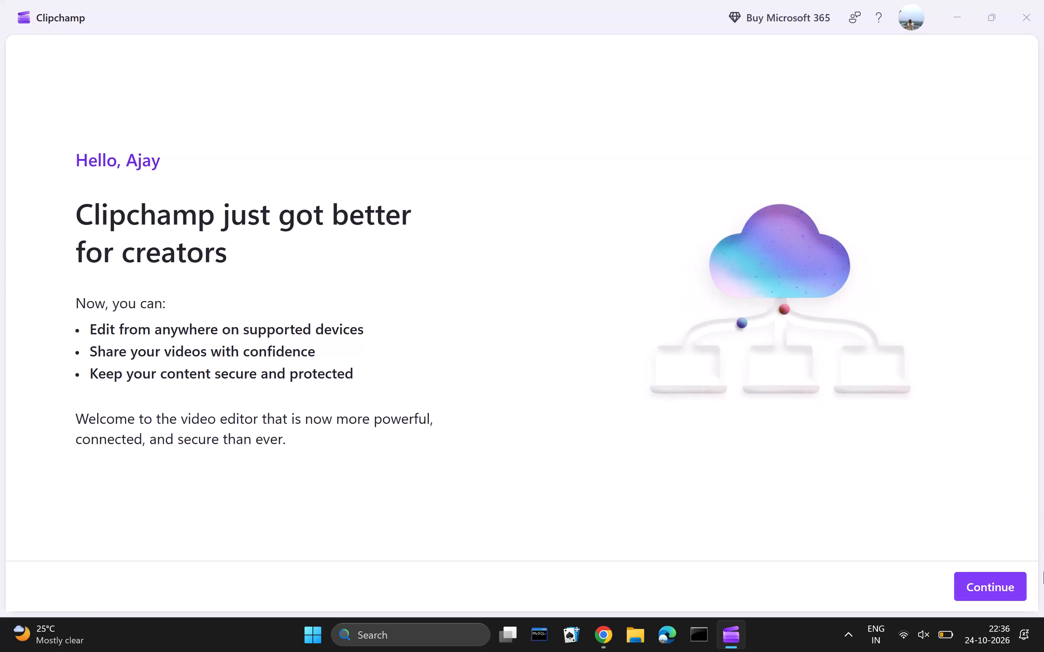
# Complete the Clipchamp welcome setup with OneDrive Videos/Clipchamp as the project location, and go through the what's-new introduction.
pyautogui.click(976, 587)
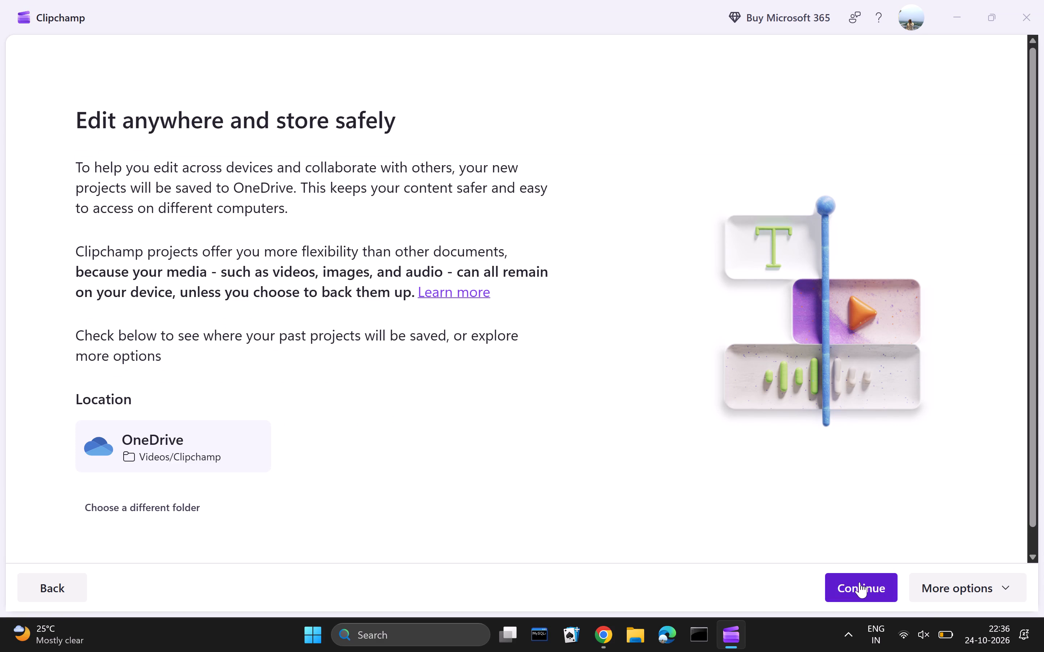
pyautogui.click(859, 582)
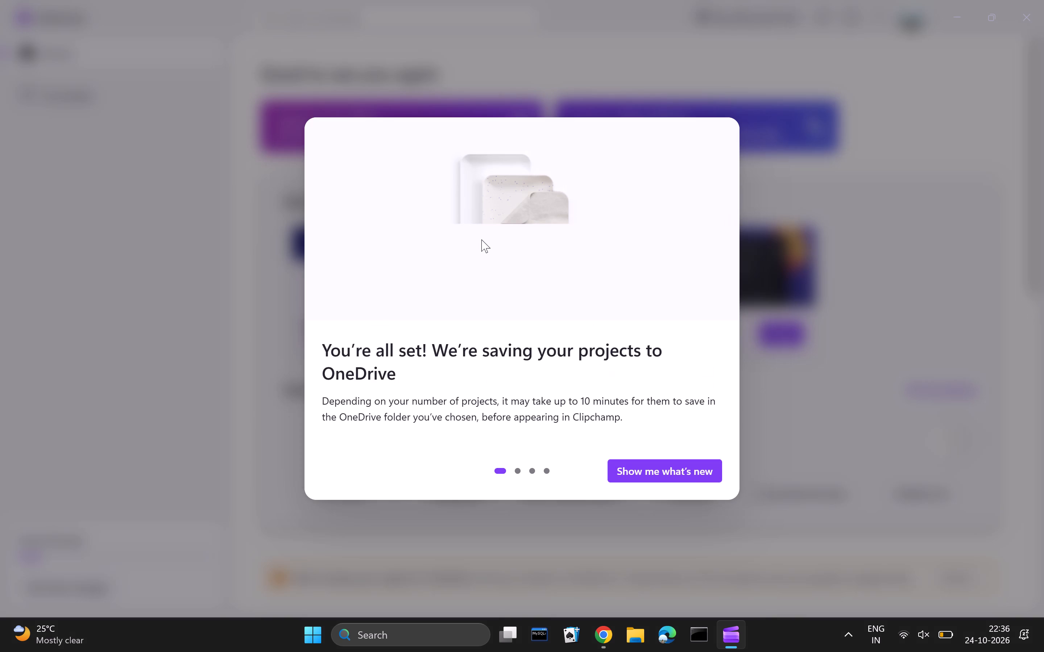
pyautogui.click(654, 461)
pyautogui.click(666, 468)
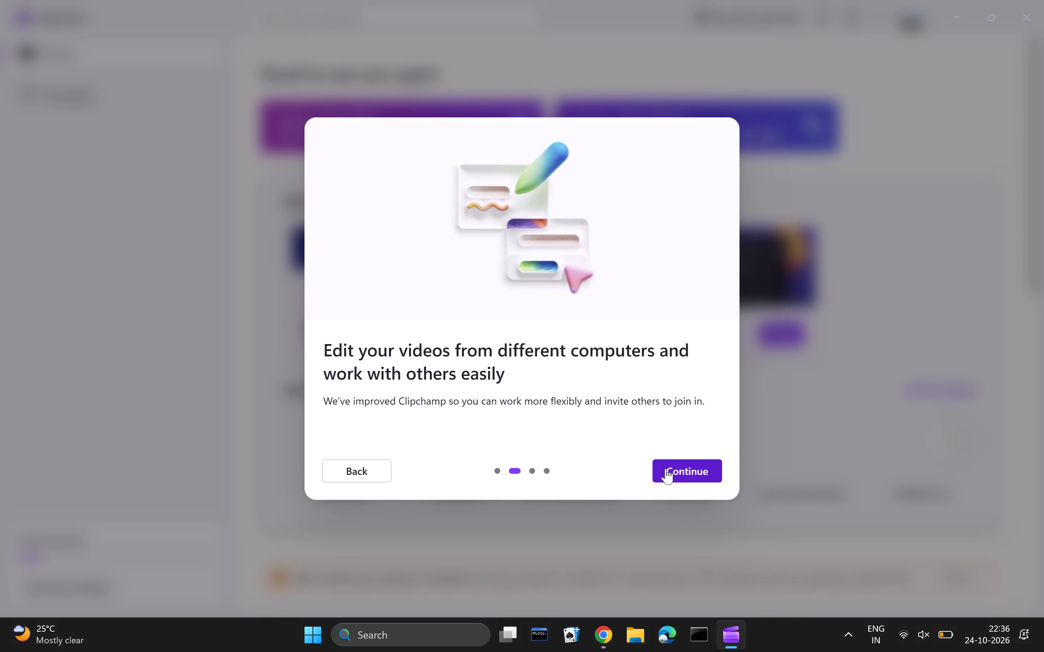
pyautogui.tripleClick(666, 468)
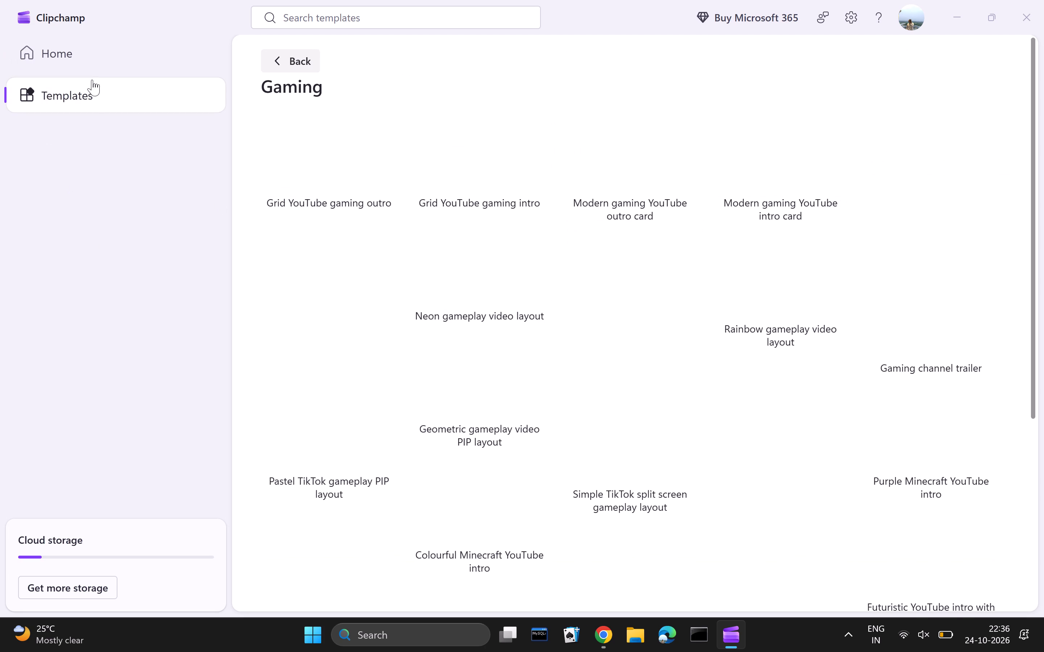
# Return to the home page and look over its Your videos section.
pyautogui.click(86, 70)
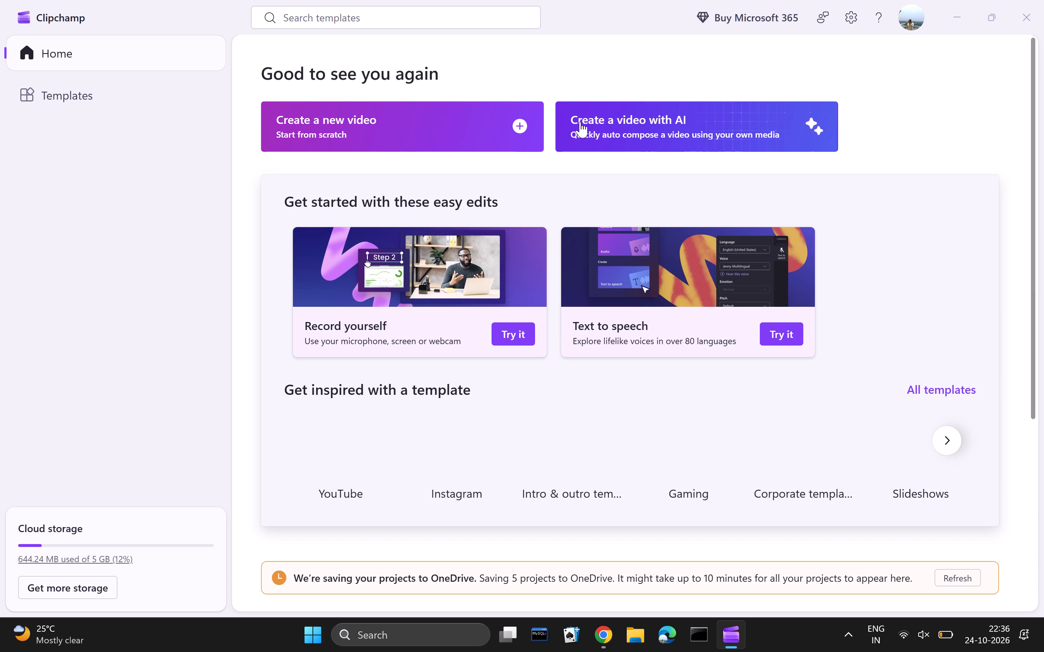
pyautogui.scroll(-1, 580, 122)
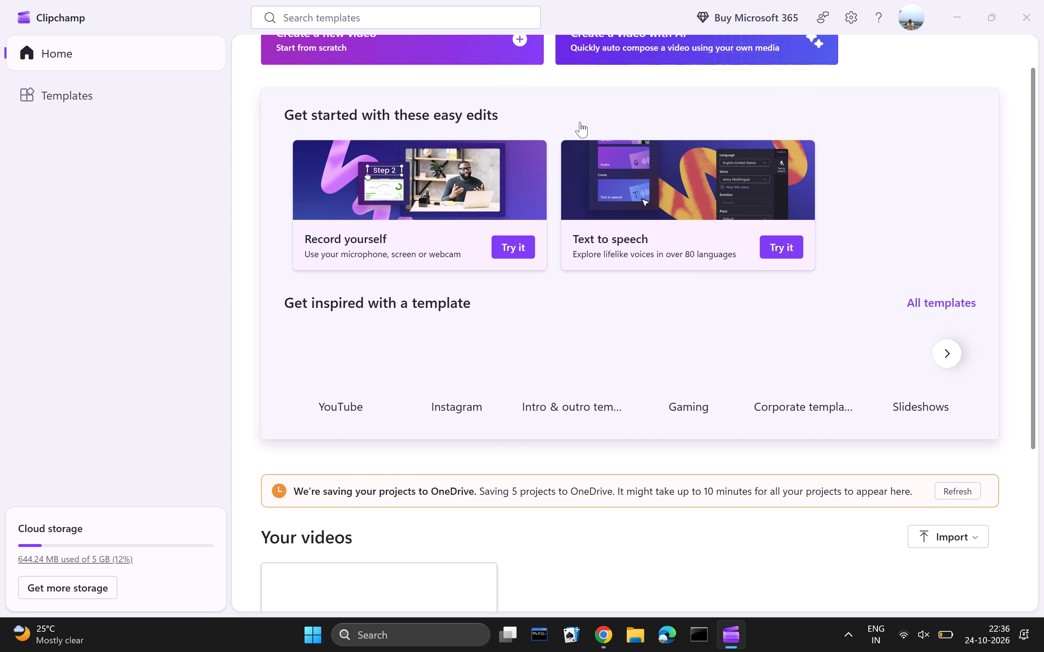
pyautogui.scroll(-1, 580, 122)
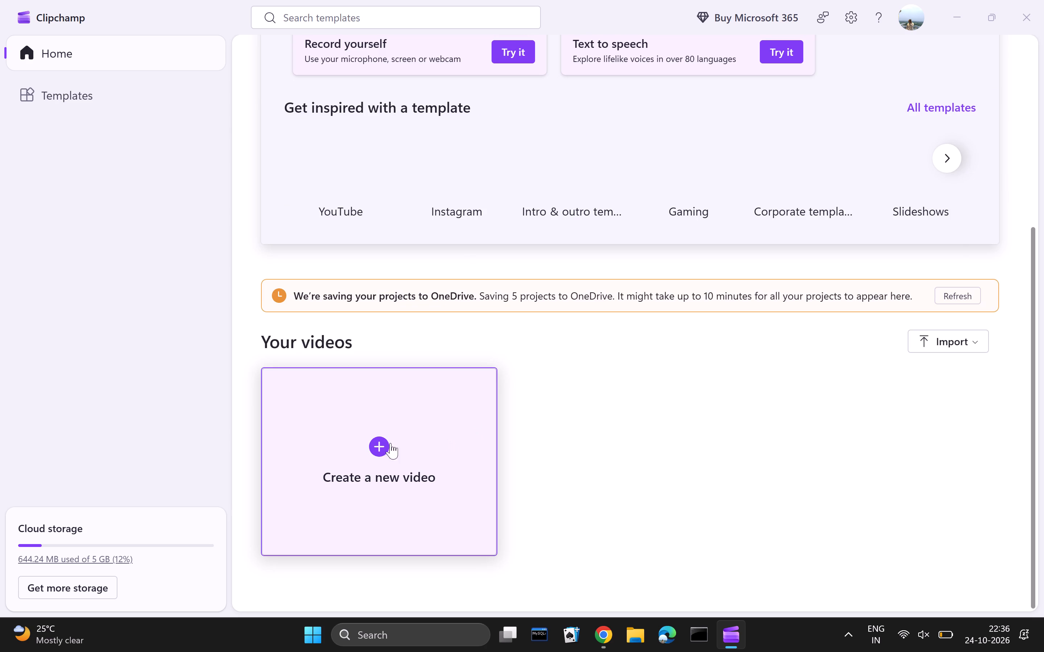
# View the cloud storage usage breakdown by service, and close it.
pyautogui.click(82, 561)
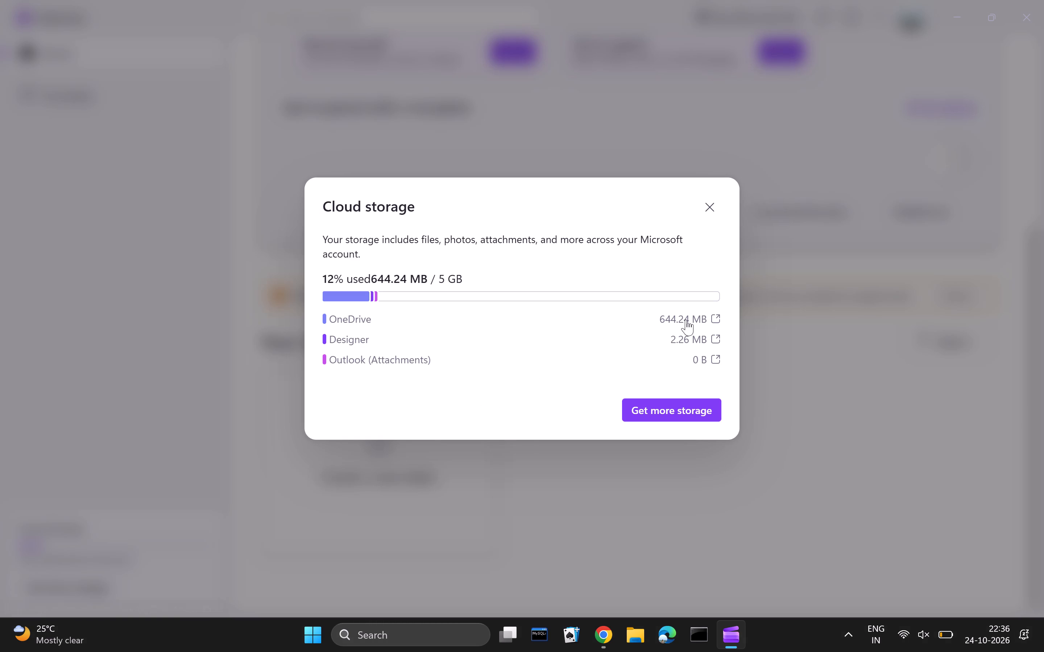
pyautogui.click(709, 217)
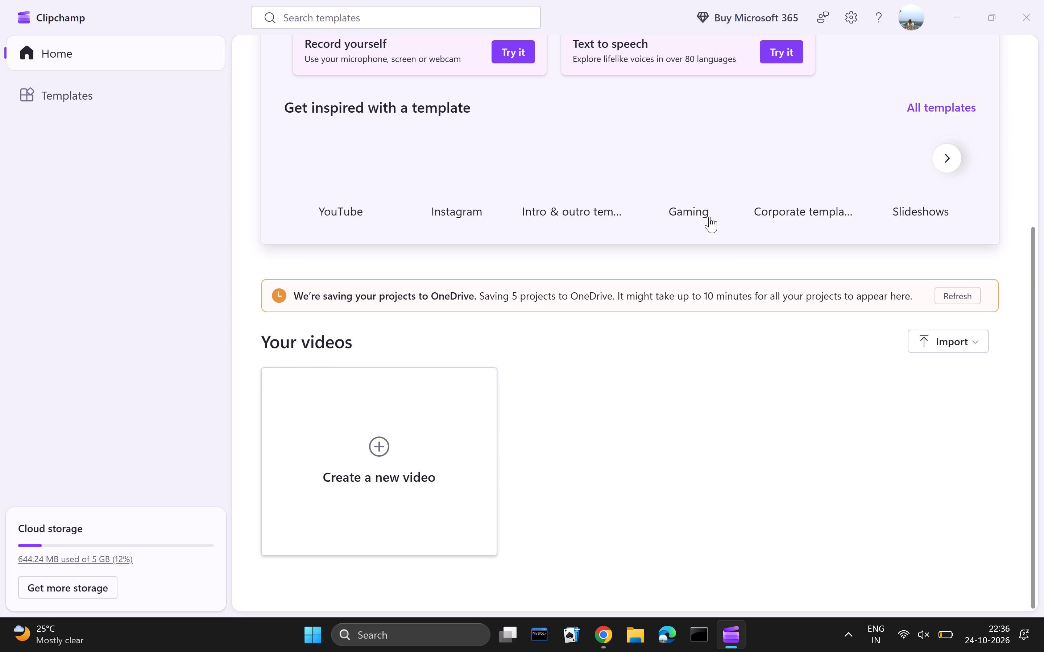
# Create a new video from scratch and open it in the video editor.
pyautogui.scroll(8, 709, 217)
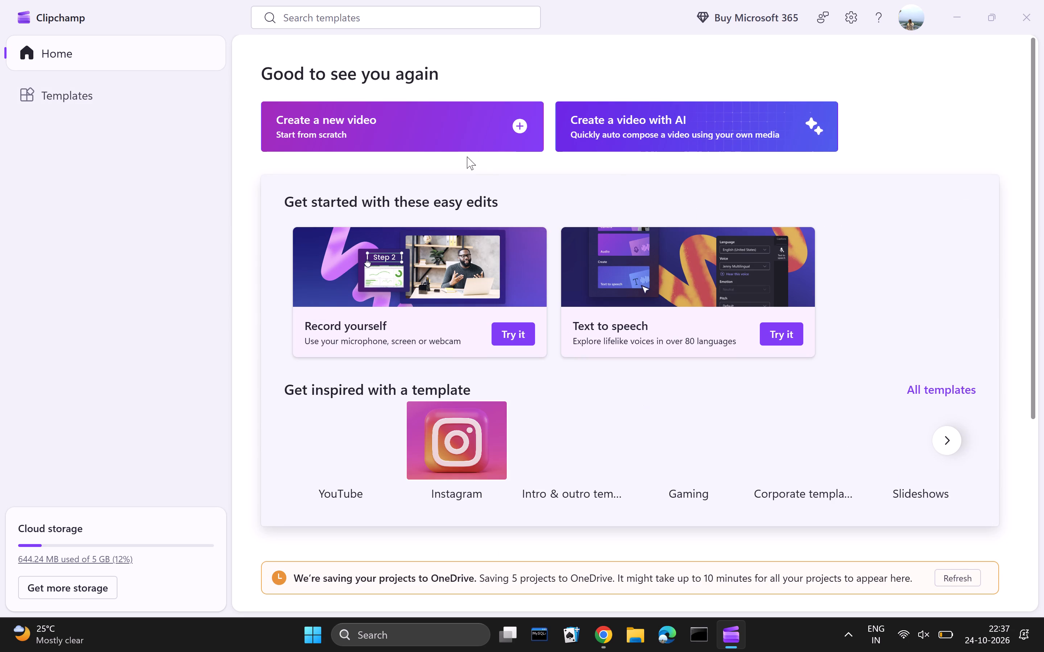
pyautogui.click(451, 130)
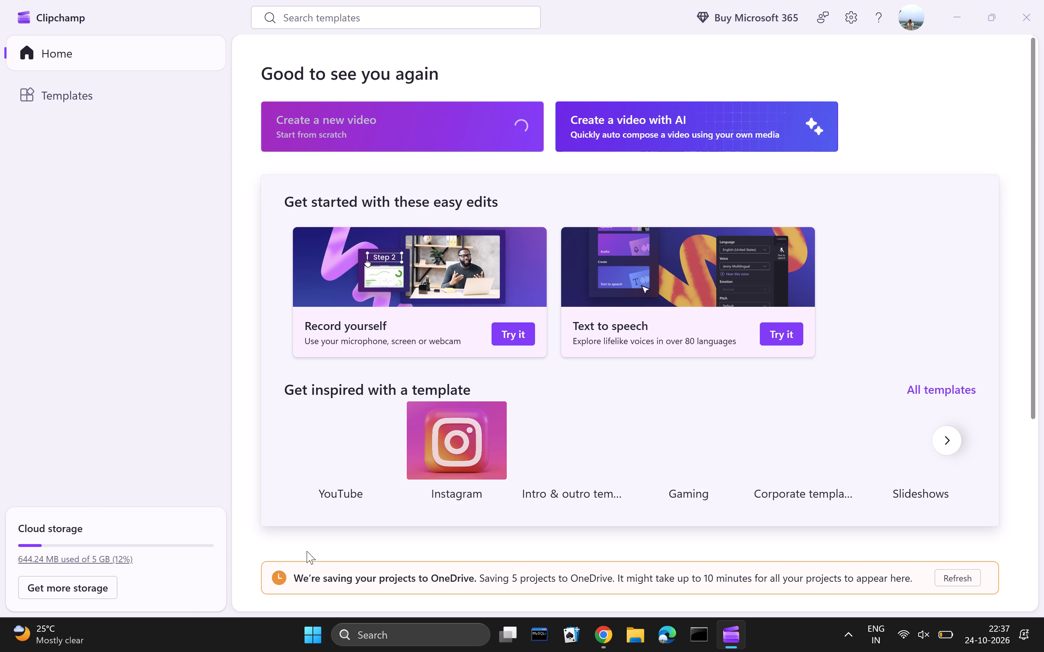
pyautogui.scroll(-2, 307, 554)
pyautogui.scroll(3, 446, 400)
pyautogui.click(668, 132)
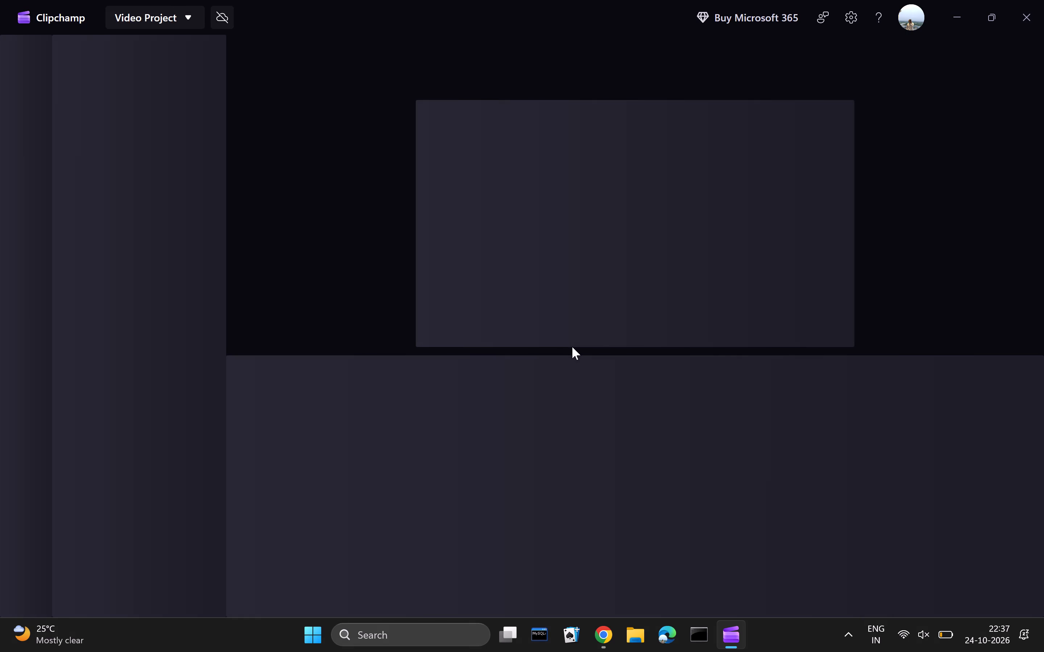
# Search the computer for "w" and launch the WhatsApp app.
pyautogui.press('w')
pyautogui.press('Return')
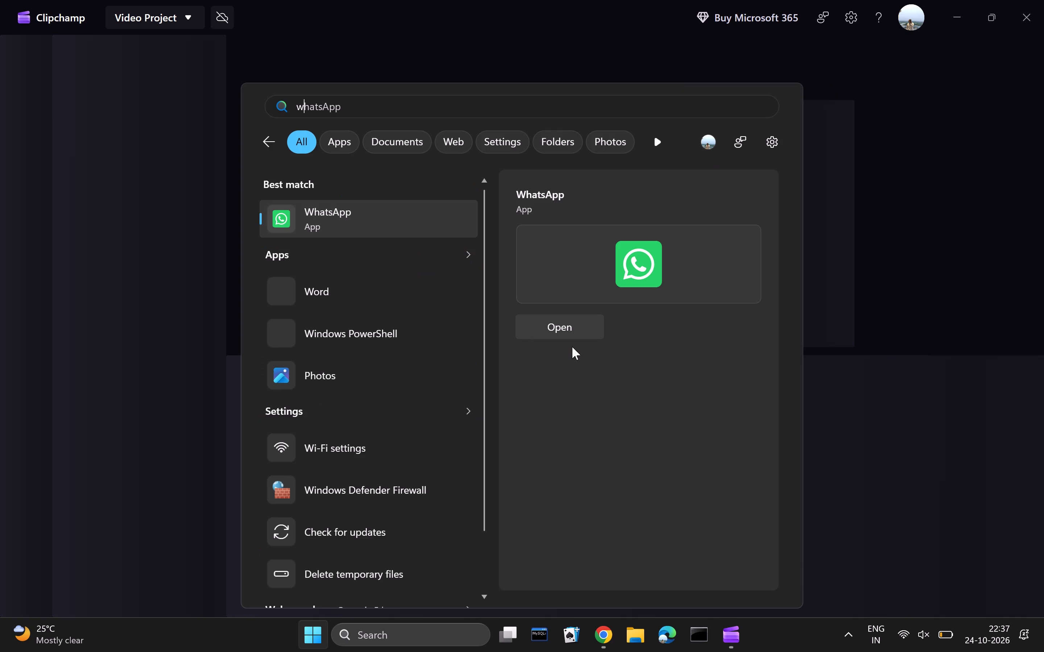
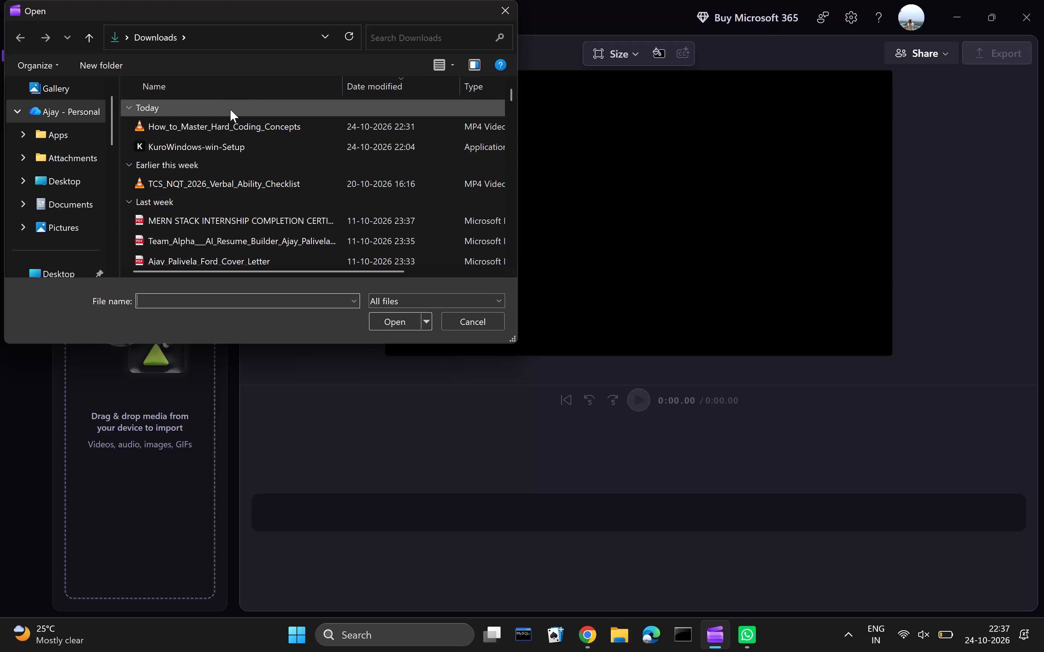
# Import the How_to_Master_Hard_Coding_Concepts video from the Downloads folder into the project media.
pyautogui.click(229, 120)
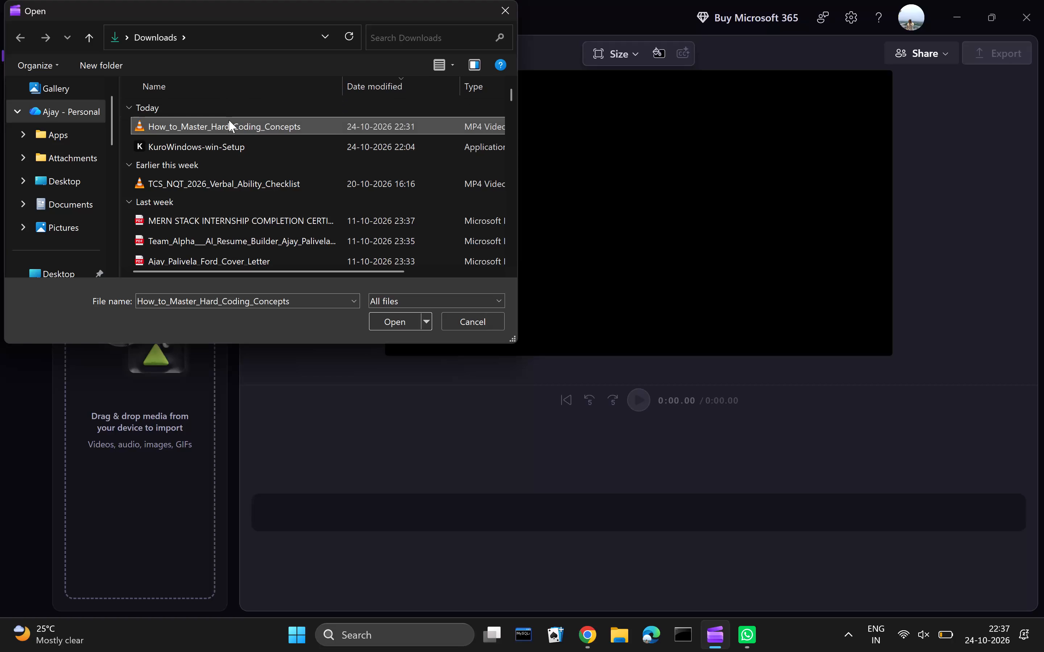
pyautogui.click(396, 322)
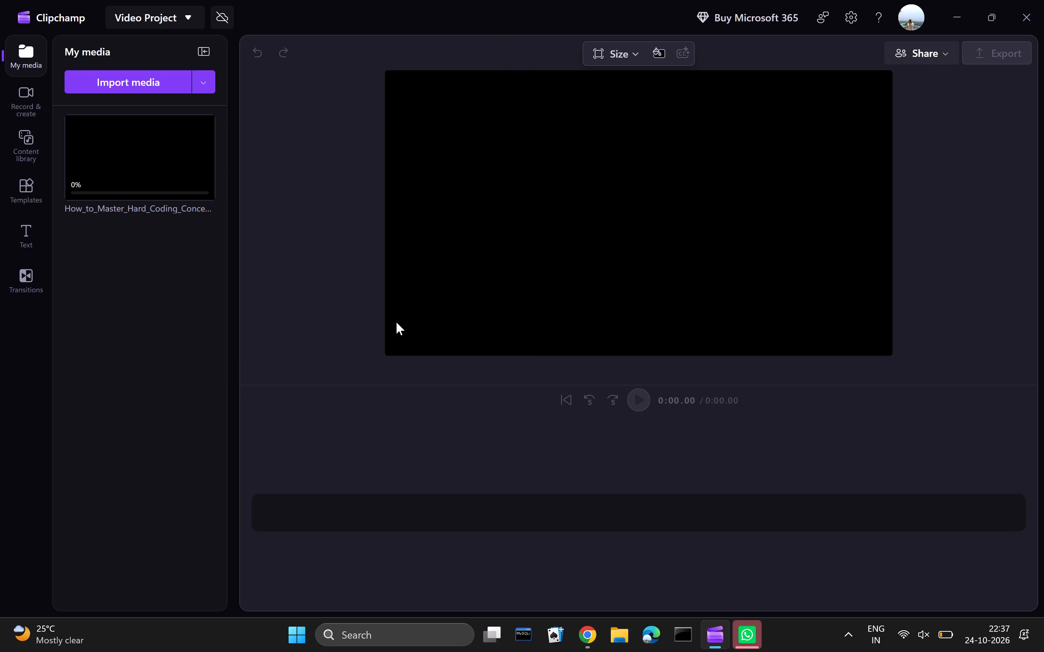
# Search the computer for "cl" and switch back to Clipchamp.
pyautogui.write('cl')
pyautogui.press('Return')
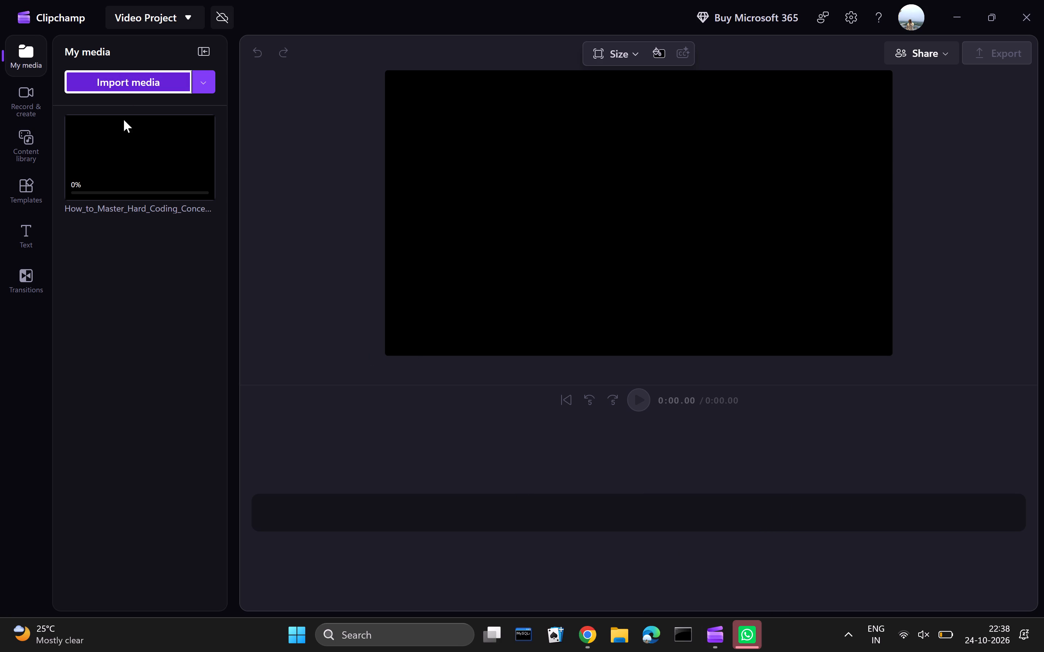
# Place the imported How_to_Master_Hard_Coding_Concepts video on the timeline and dismiss the video-sharpening tip.
pyautogui.click(113, 159)
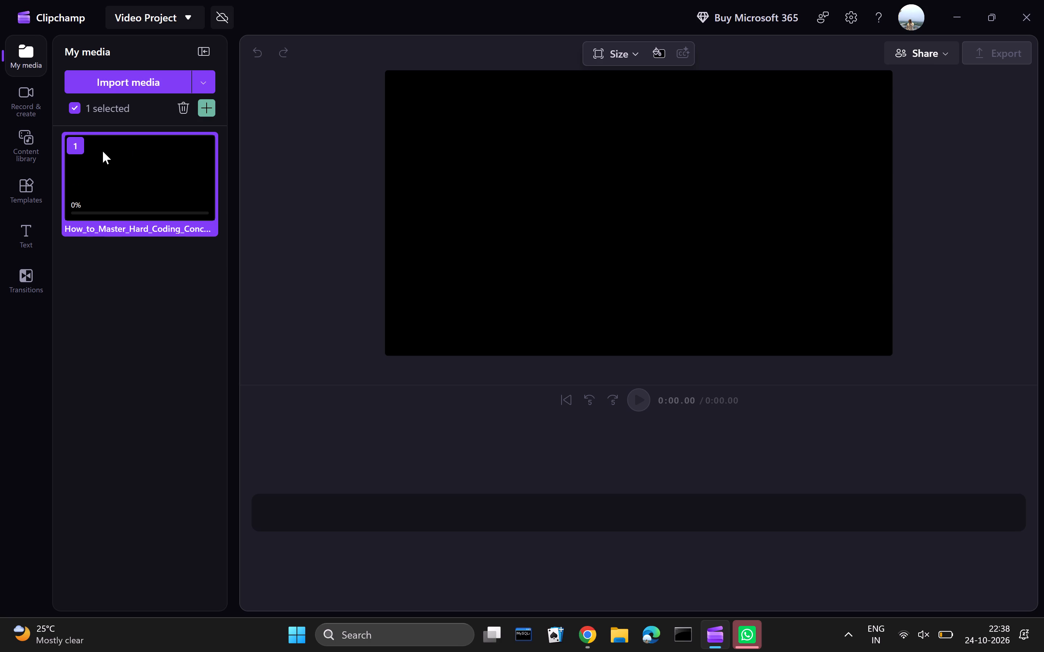
pyautogui.rightClick(174, 173)
pyautogui.rightClick(174, 173)
pyautogui.click(154, 232)
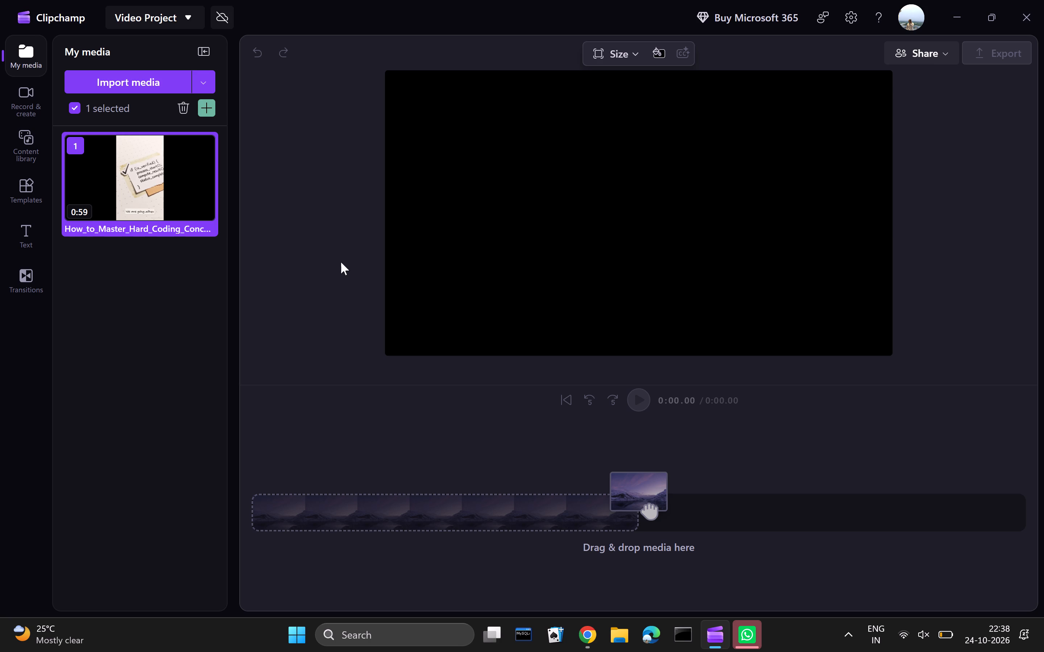
pyautogui.moveTo(142, 188); pyautogui.dragTo(445, 528)
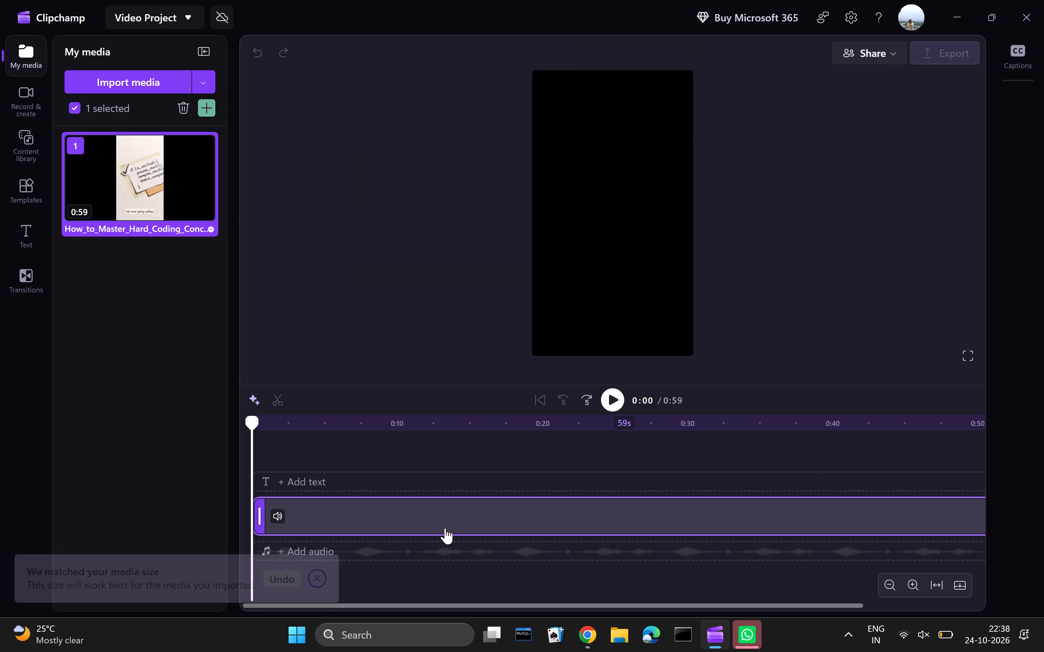
pyautogui.hscroll(-4, 555, 529)
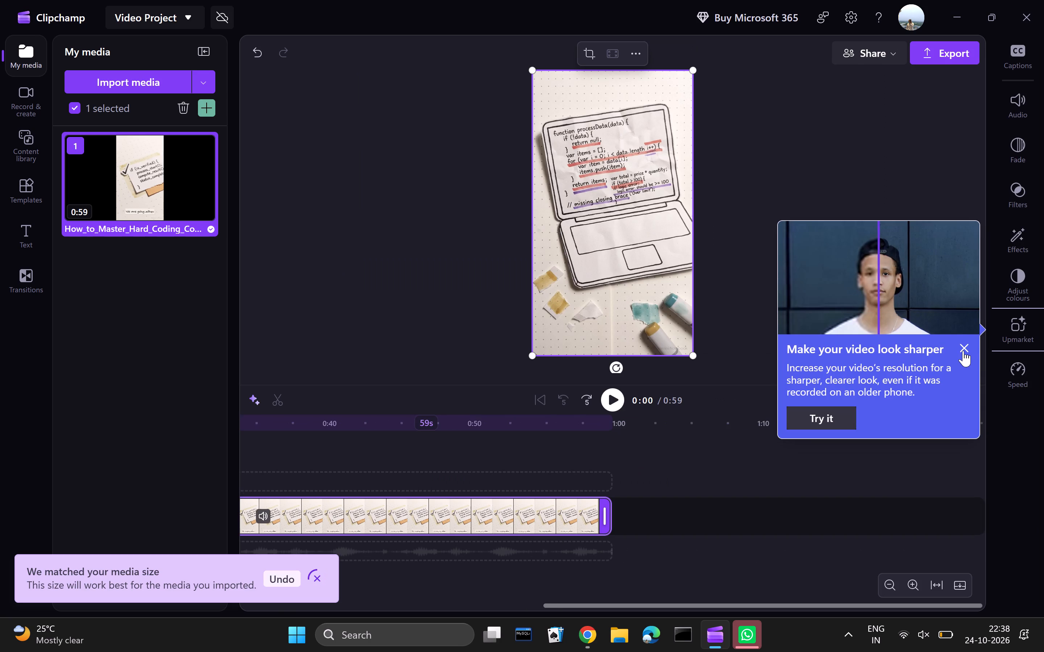
pyautogui.click(963, 350)
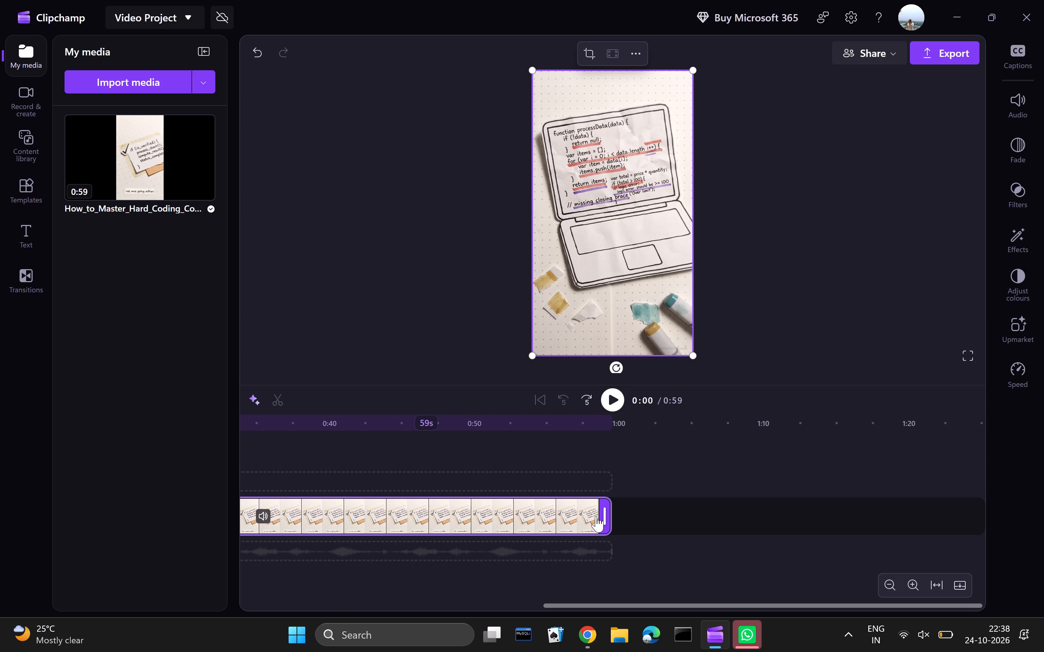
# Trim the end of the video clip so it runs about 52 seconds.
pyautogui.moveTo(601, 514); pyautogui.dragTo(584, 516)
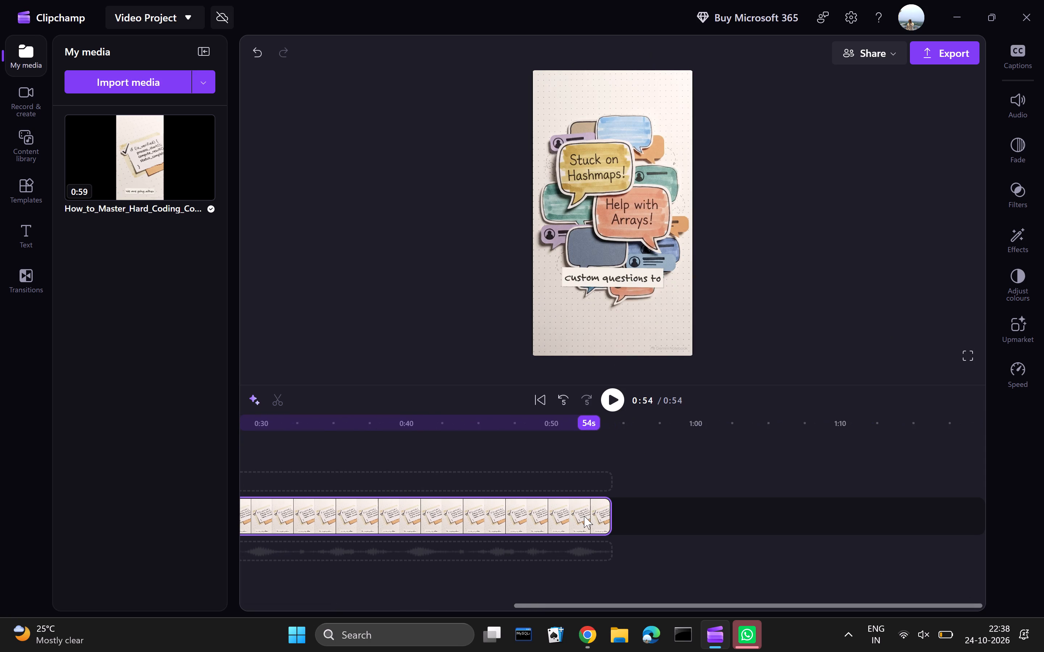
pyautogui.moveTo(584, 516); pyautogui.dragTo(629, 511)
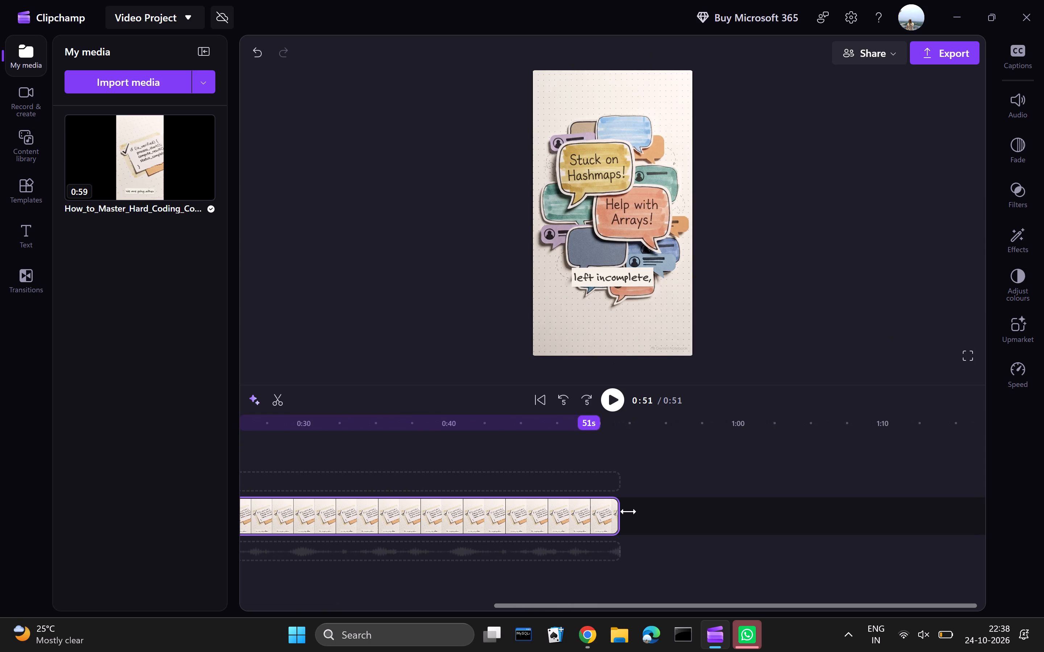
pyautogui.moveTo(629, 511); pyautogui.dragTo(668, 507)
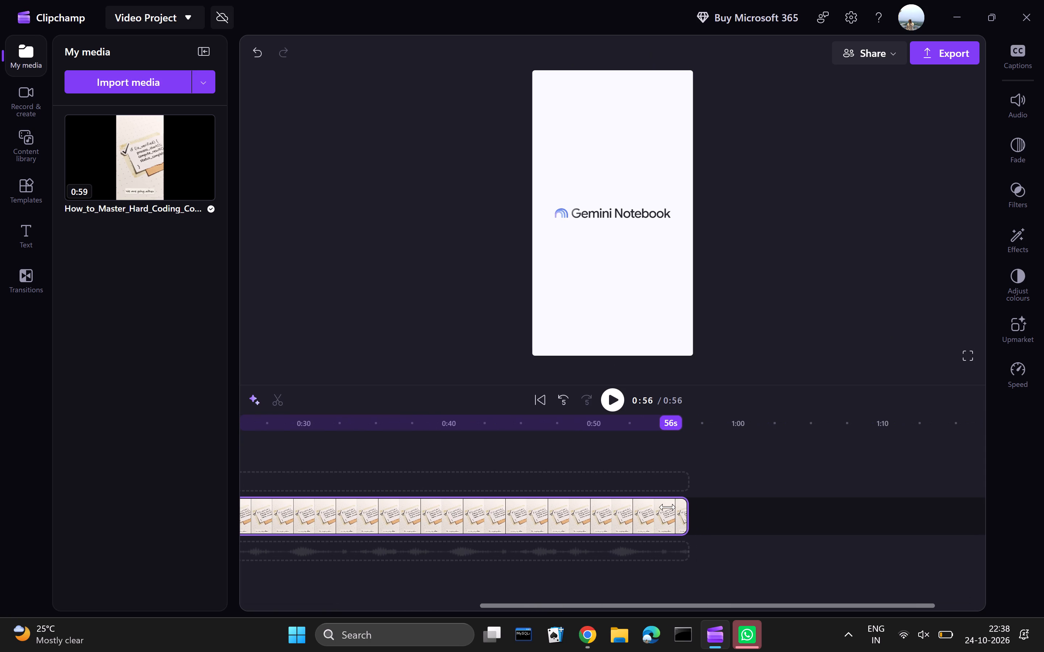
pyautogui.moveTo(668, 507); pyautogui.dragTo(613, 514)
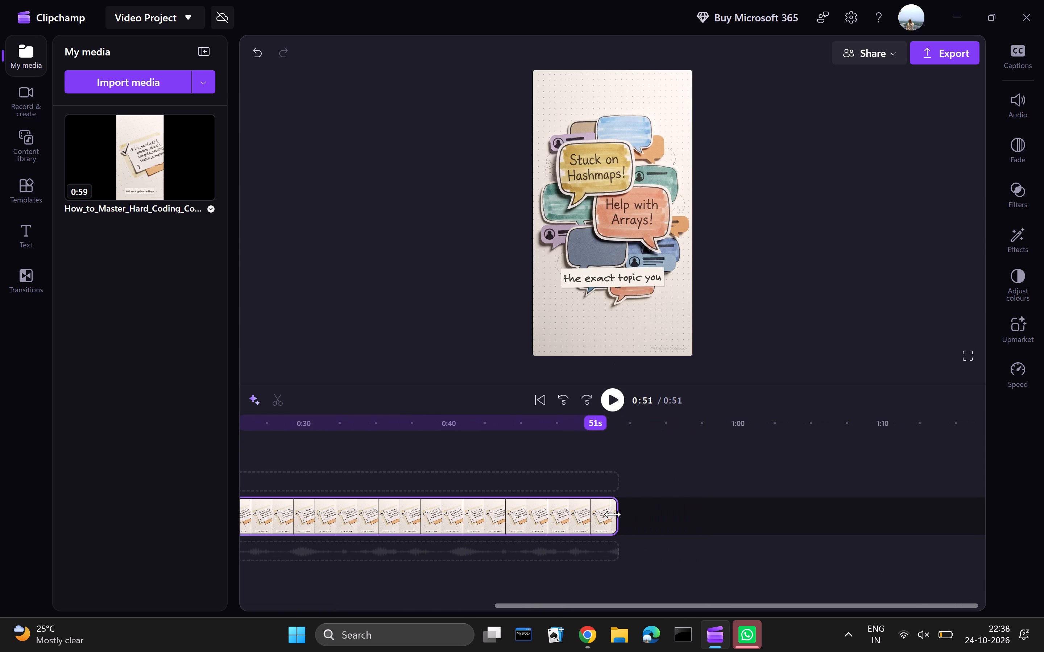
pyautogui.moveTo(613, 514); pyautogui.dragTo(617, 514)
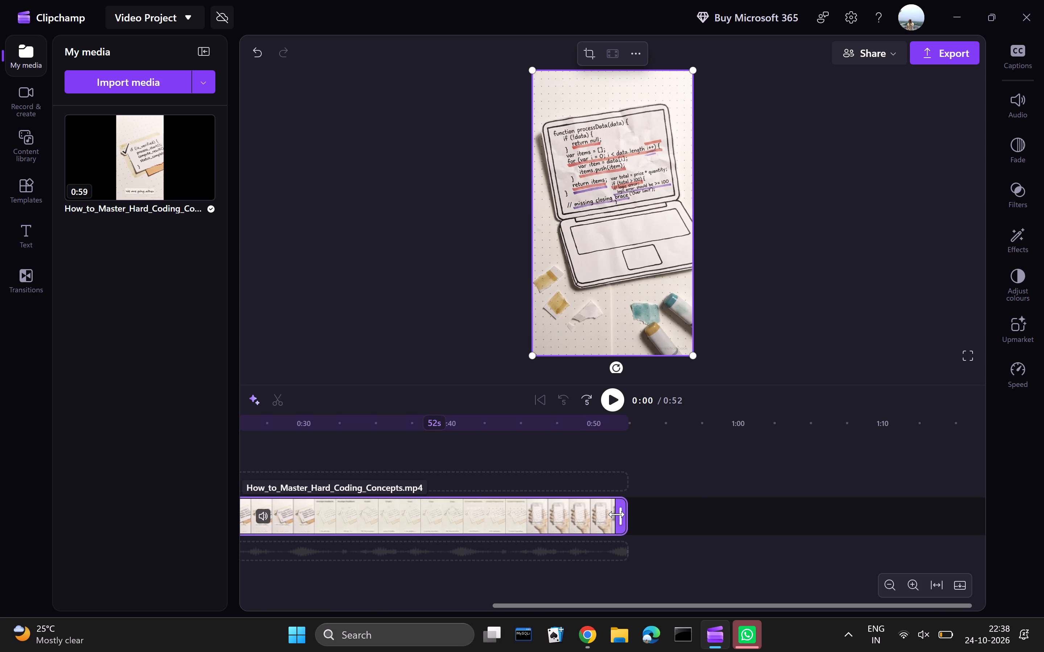
# Look through the Downloads folder in File Explorer, and close it.
pyautogui.press('super+e')
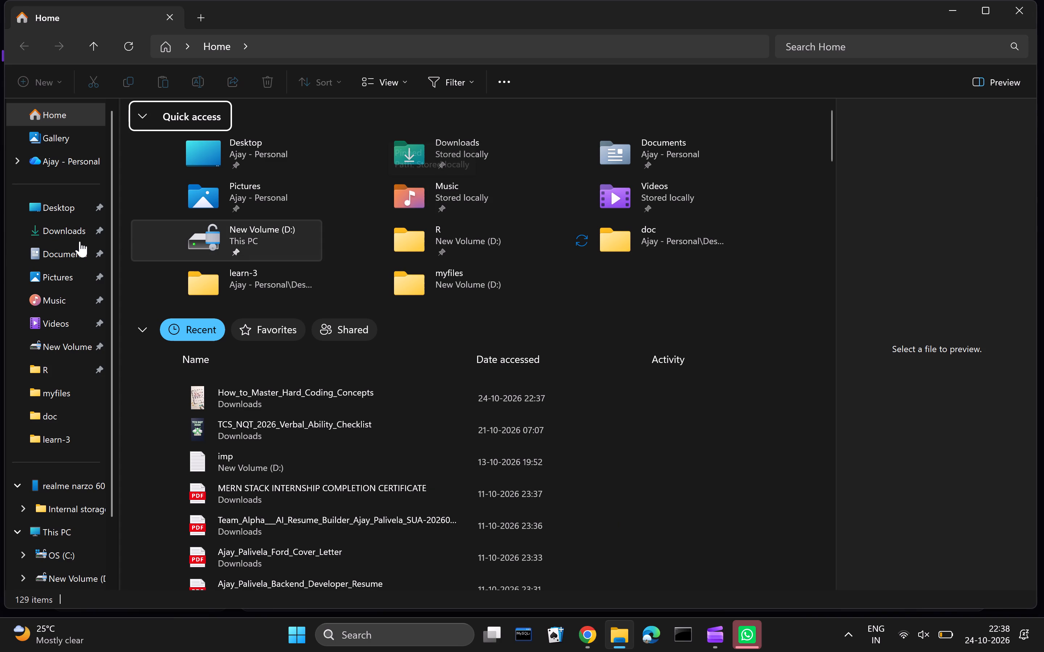
pyautogui.click(72, 235)
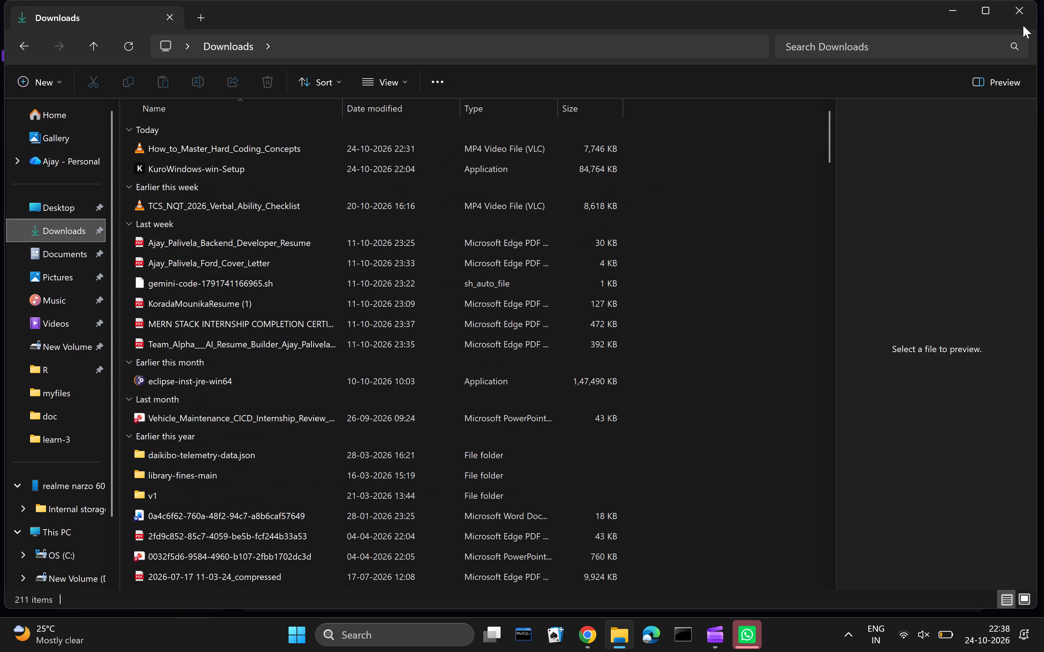
pyautogui.click(1017, 10)
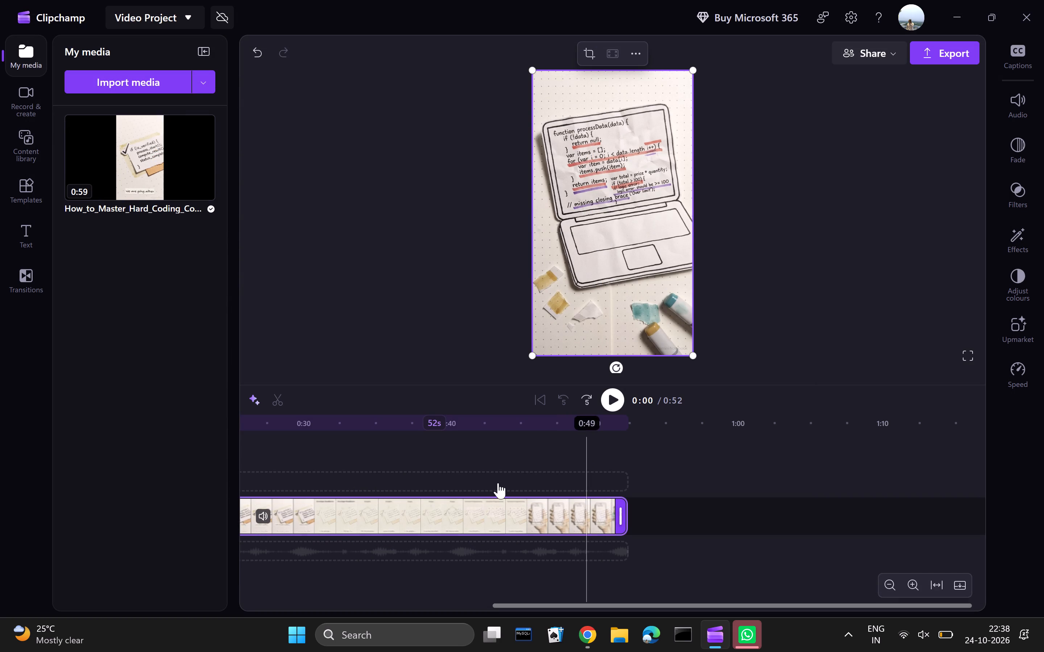
# Play the trimmed video, skipping forward through it to review its content up to the ending.
pyautogui.moveTo(496, 490); pyautogui.dragTo(488, 504)
pyautogui.click(488, 504)
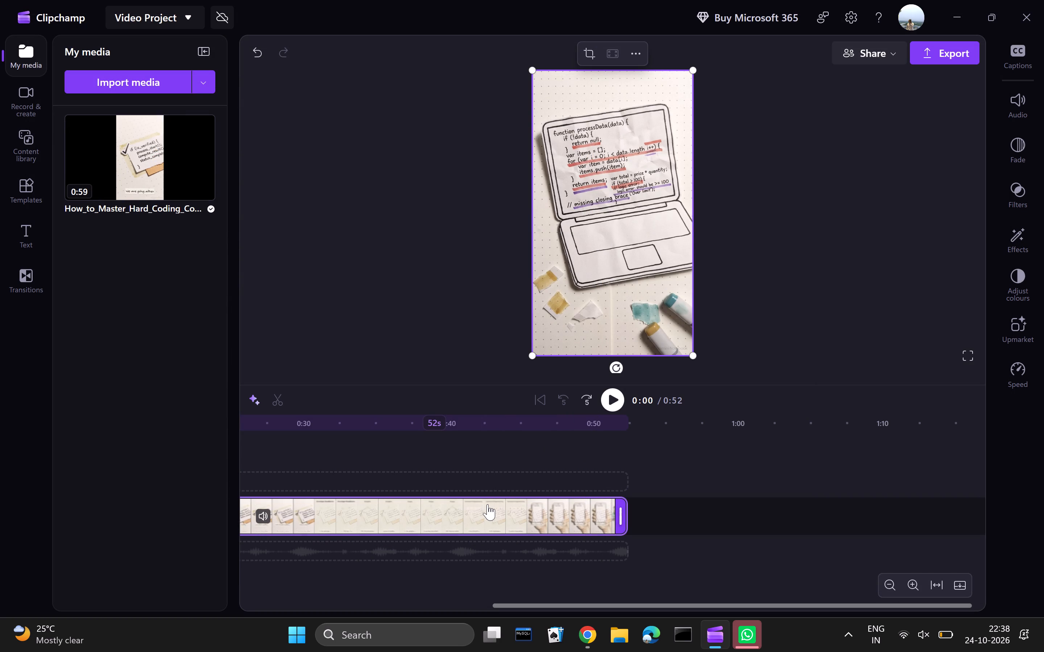
pyautogui.click(612, 404)
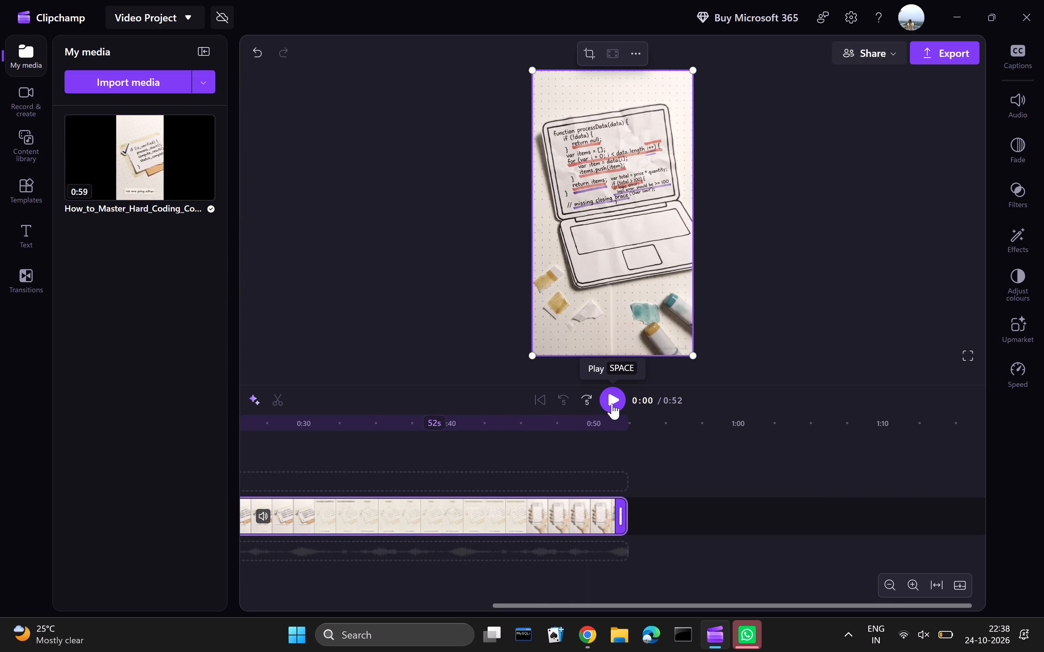
pyautogui.moveTo(258, 415); pyautogui.dragTo(1012, 467)
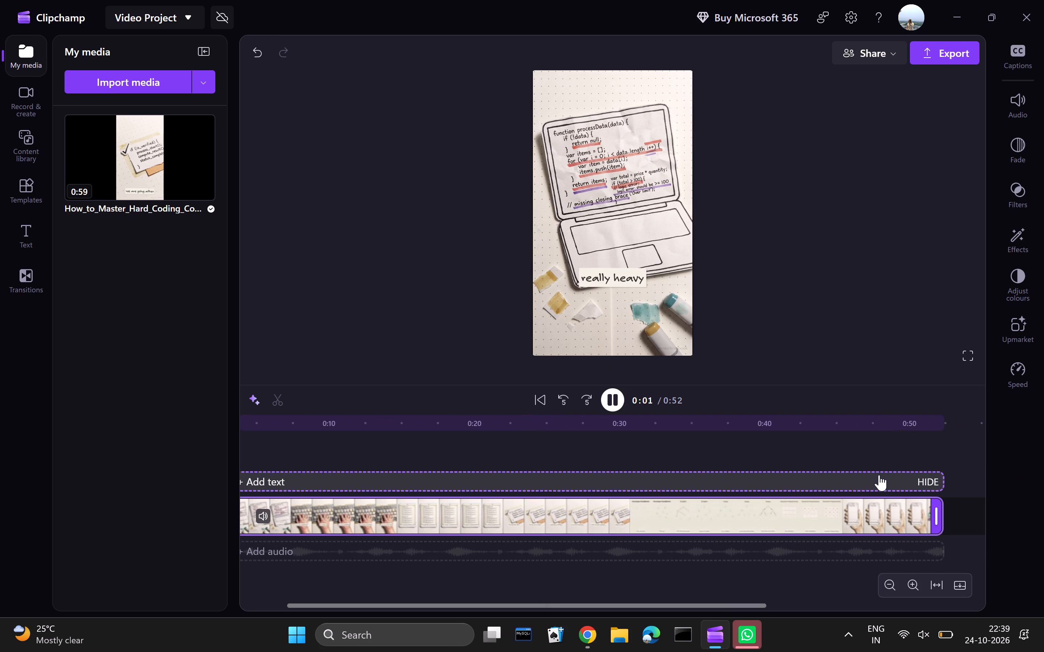
pyautogui.click(883, 510)
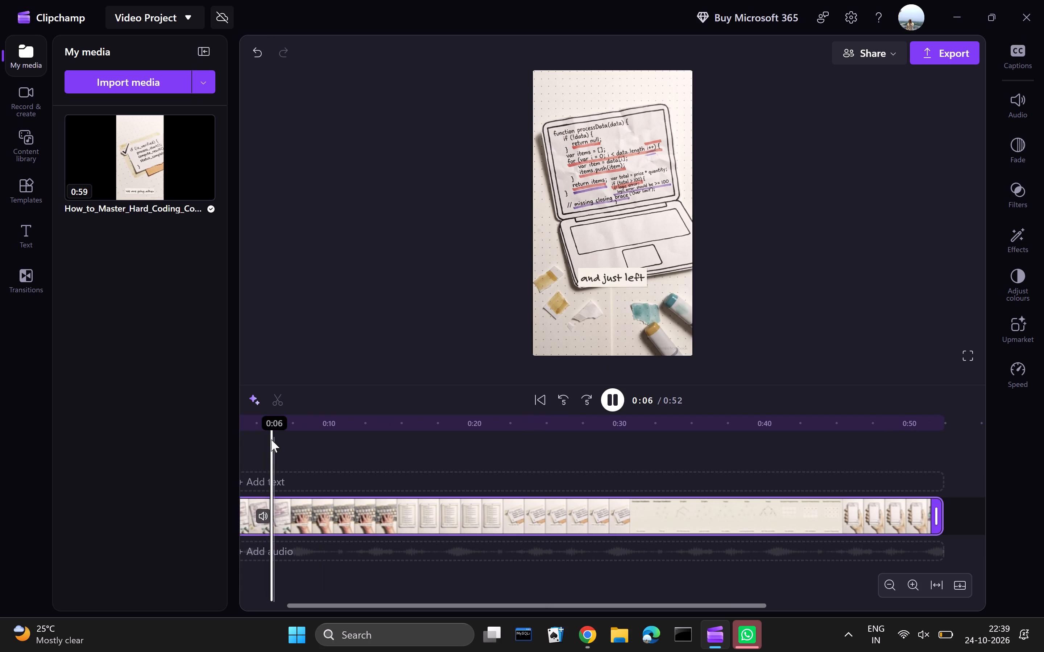
pyautogui.press('Right')
pyautogui.press('Right')
pyautogui.press('Right')
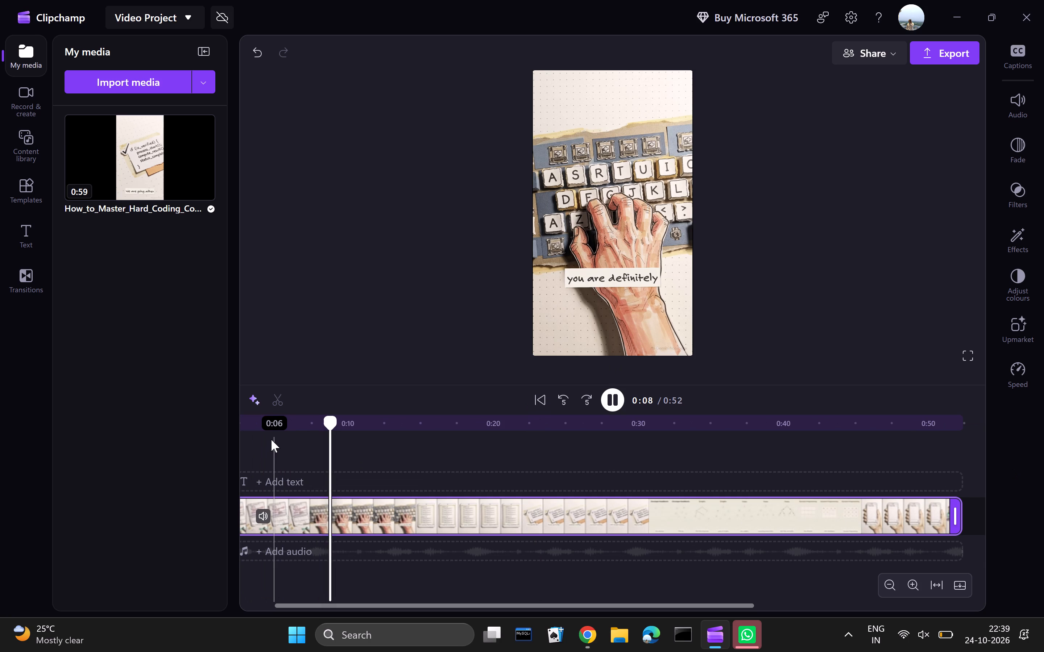
pyautogui.press('Right')
pyautogui.press('Right')
pyautogui.press('Right')
pyautogui.press('Right')
pyautogui.press('Right')
pyautogui.press('Right')
pyautogui.press('Right')
pyautogui.press('Right')
pyautogui.press('Right')
pyautogui.press('Right')
pyautogui.press('Right')
pyautogui.press('Right')
pyautogui.press('Right')
pyautogui.press('Right')
pyautogui.press('Right')
pyautogui.press('Right')
pyautogui.press('Right')
pyautogui.press('Right')
pyautogui.press('Right')
pyautogui.press('Right')
pyautogui.press('Right')
pyautogui.press('Right')
pyautogui.press('Right')
pyautogui.press('Right')
pyautogui.press('Right')
pyautogui.press('Right')
pyautogui.press('Right')
pyautogui.press('Right')
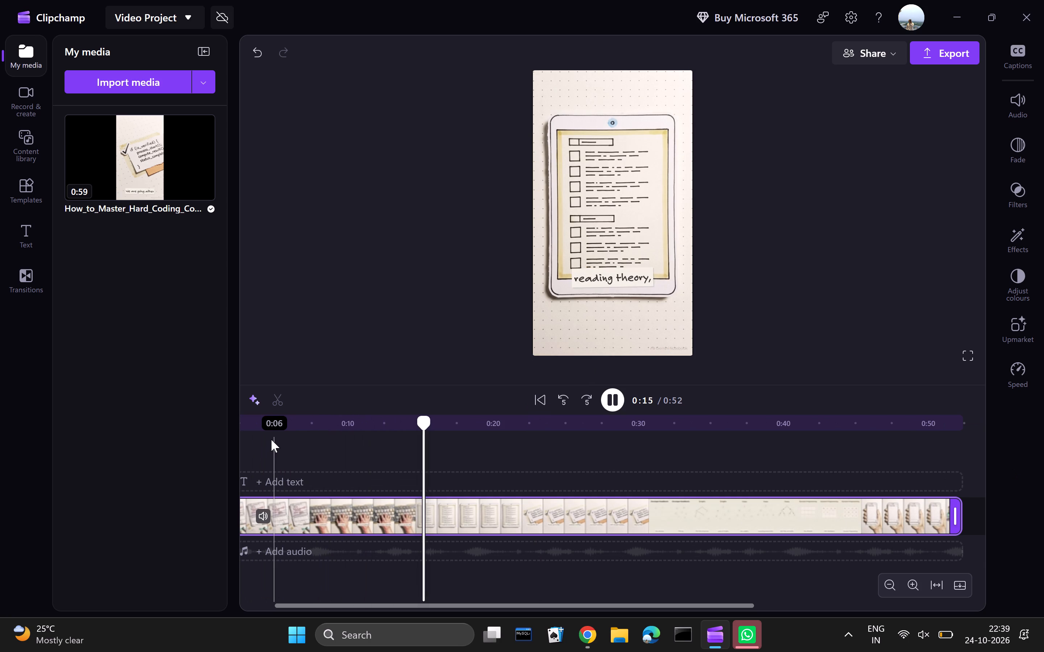
pyautogui.press('Right')
pyautogui.press('Right')
pyautogui.press('Right')
pyautogui.press('Right')
pyautogui.press('Right')
pyautogui.press('Right')
pyautogui.press('Right')
pyautogui.press('Right')
pyautogui.press('Right')
pyautogui.press('Right')
pyautogui.press('Right')
pyautogui.press('Right')
pyautogui.press('Right')
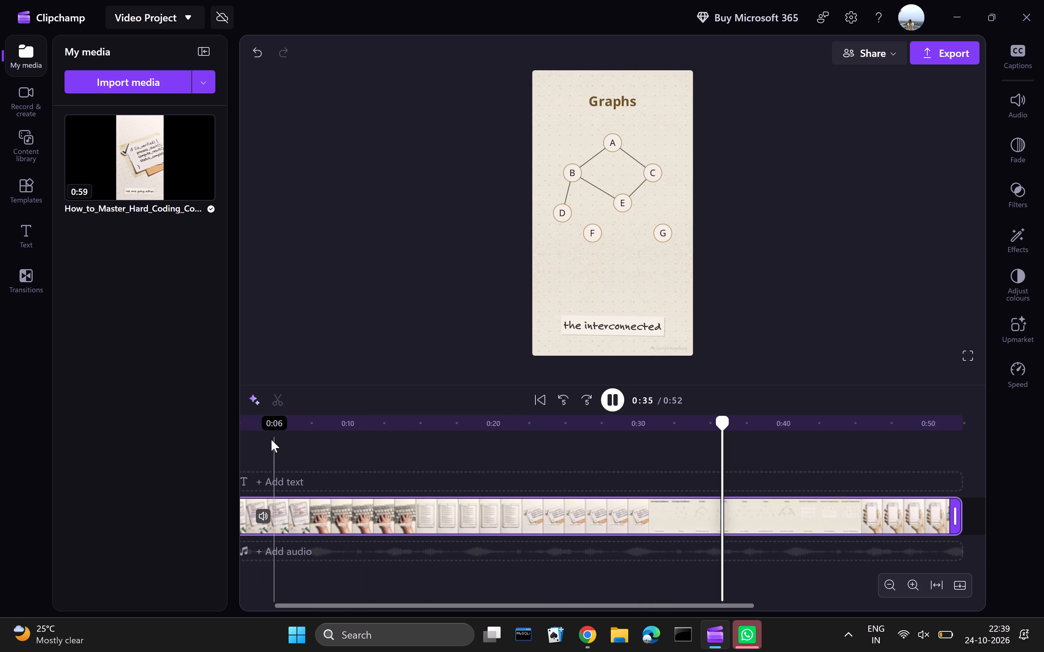
pyautogui.press('Right')
pyautogui.press('Right')
pyautogui.press('Right')
pyautogui.press('Right')
pyautogui.press('Right')
pyautogui.press('Right')
pyautogui.press('Right')
pyautogui.press('Right')
pyautogui.press('Right')
pyautogui.press('Right')
pyautogui.press('Right')
pyautogui.press('Right')
pyautogui.press('Right')
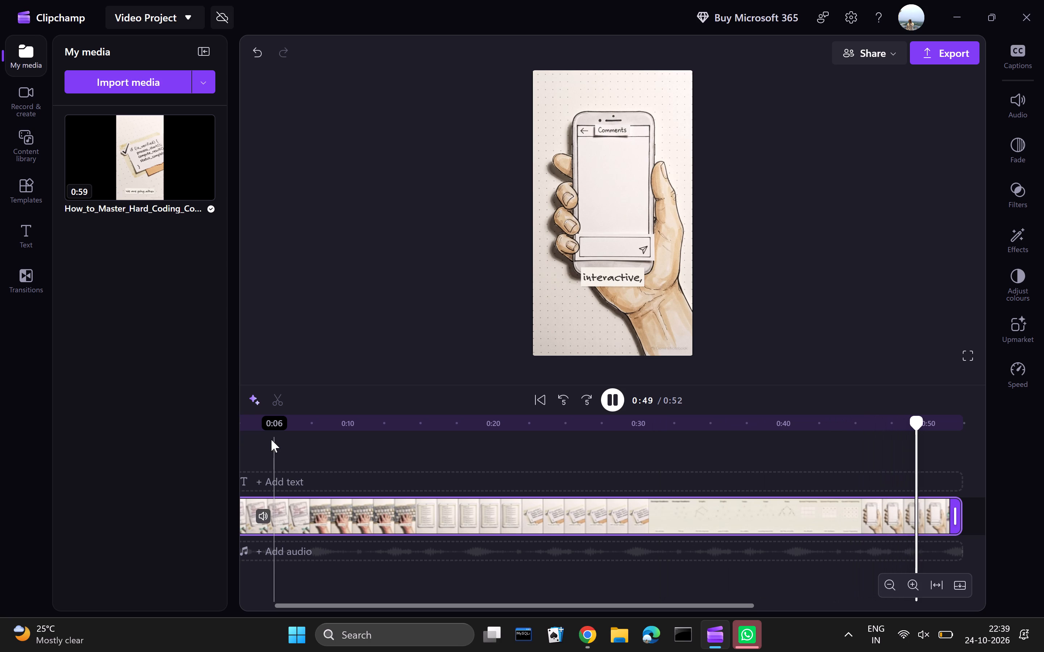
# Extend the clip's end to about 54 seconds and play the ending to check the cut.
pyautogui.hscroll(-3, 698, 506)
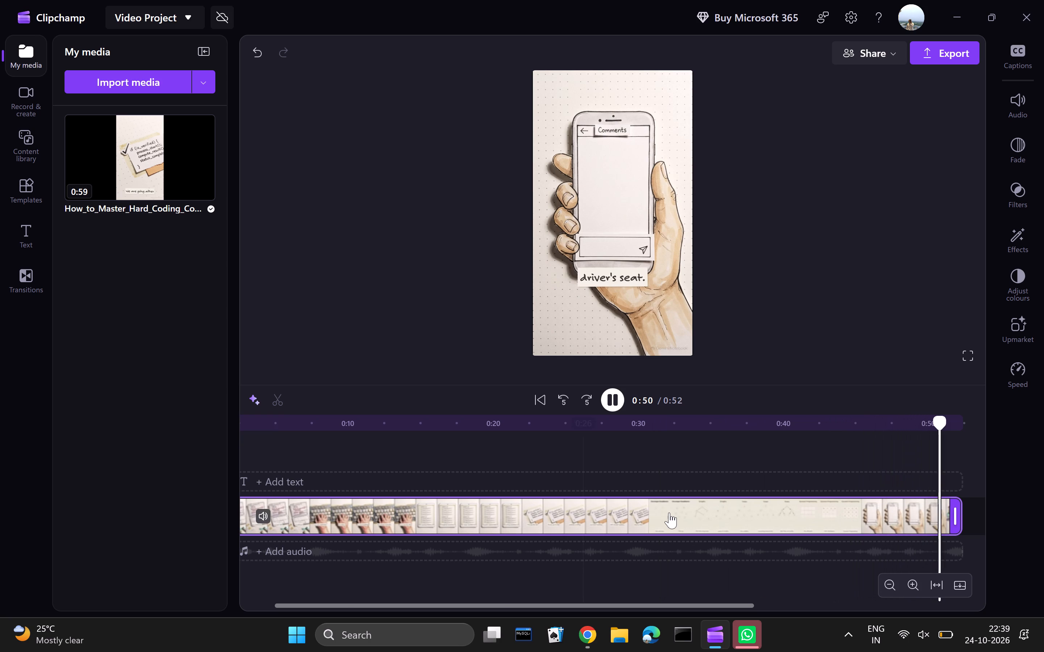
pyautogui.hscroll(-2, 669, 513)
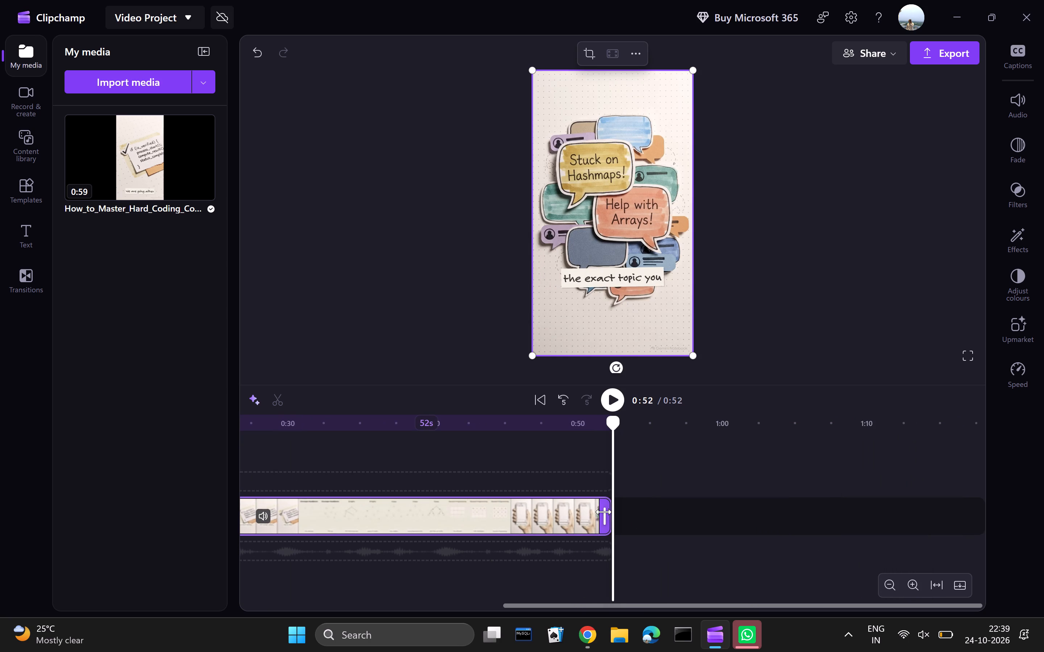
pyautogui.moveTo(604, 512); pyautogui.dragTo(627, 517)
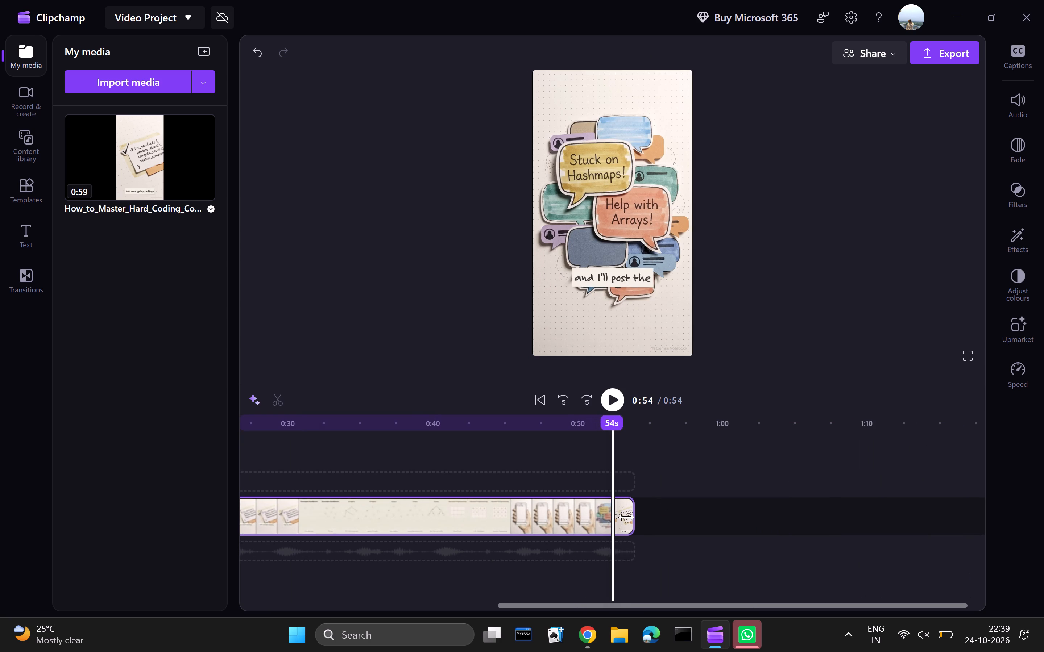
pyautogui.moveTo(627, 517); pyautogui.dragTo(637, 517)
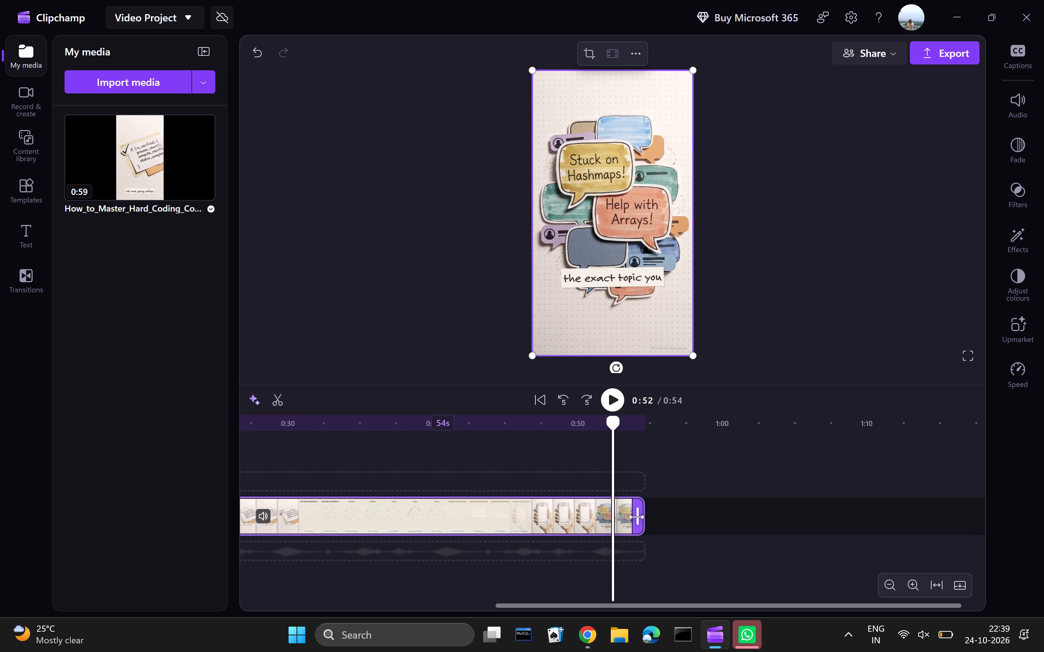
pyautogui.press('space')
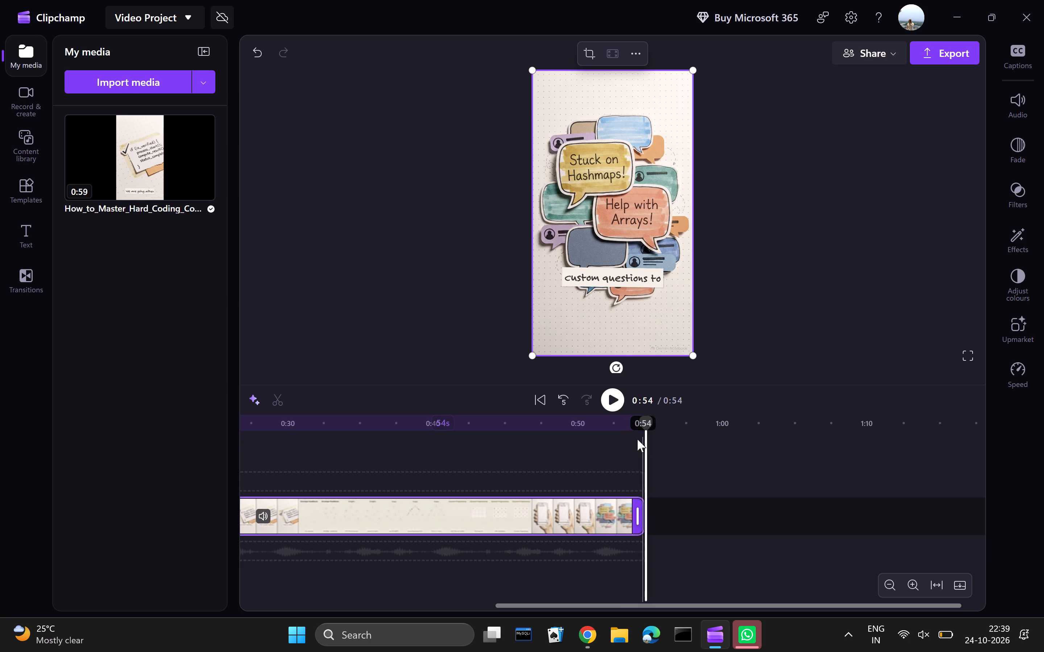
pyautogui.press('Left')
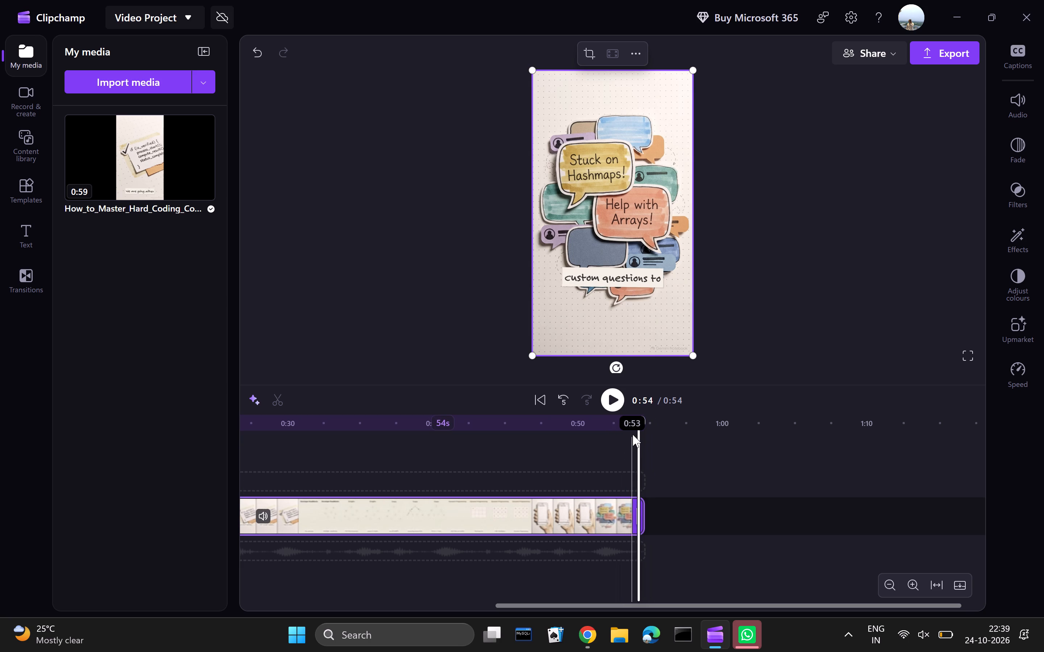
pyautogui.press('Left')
# Extend the clip's end to about 56 seconds, just before the Gemini Notebook outro, and play the ending.
pyautogui.moveTo(642, 502); pyautogui.dragTo(669, 502)
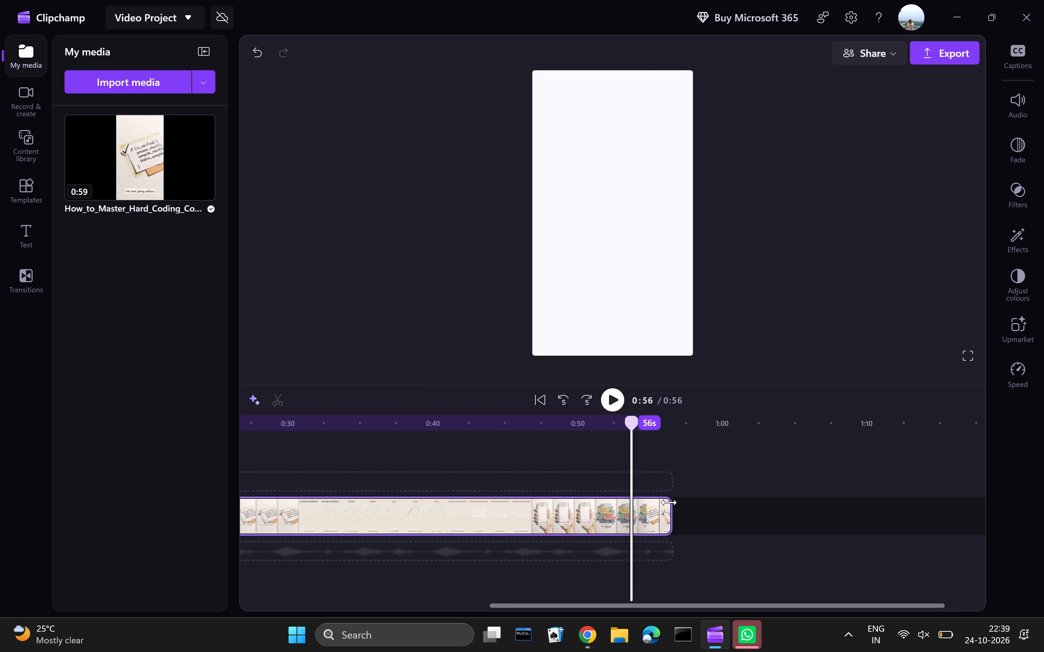
pyautogui.moveTo(669, 502); pyautogui.dragTo(666, 502)
pyautogui.press('space')
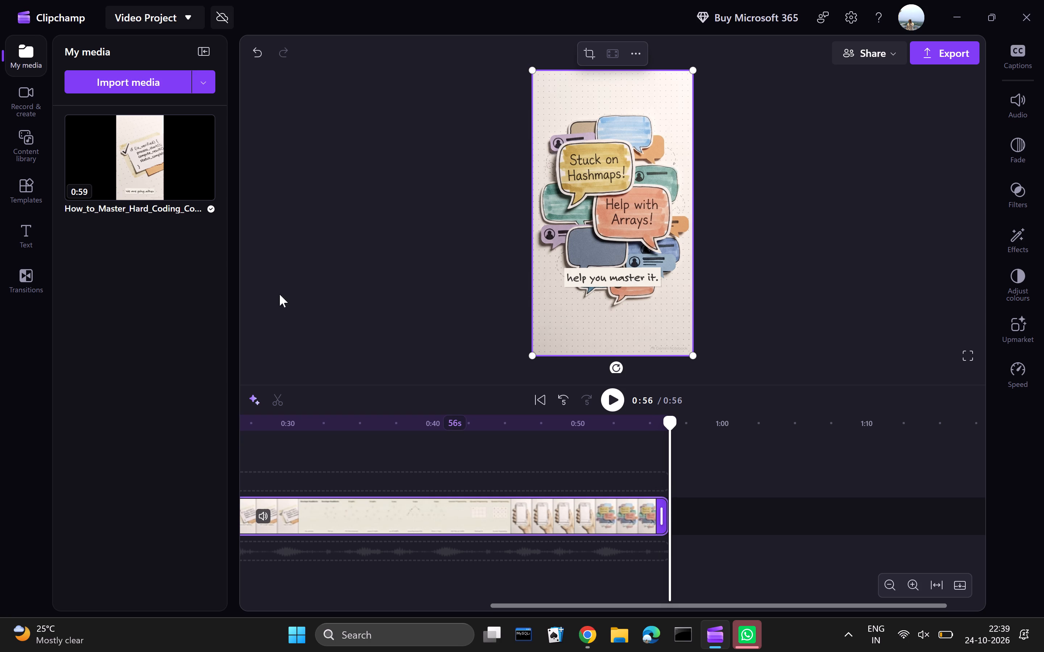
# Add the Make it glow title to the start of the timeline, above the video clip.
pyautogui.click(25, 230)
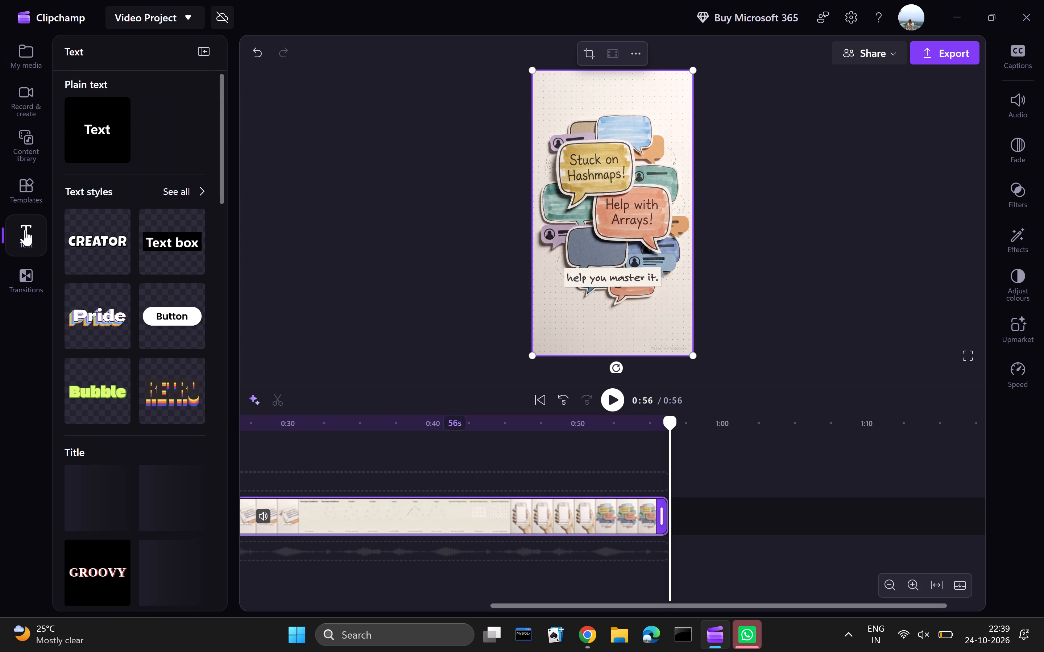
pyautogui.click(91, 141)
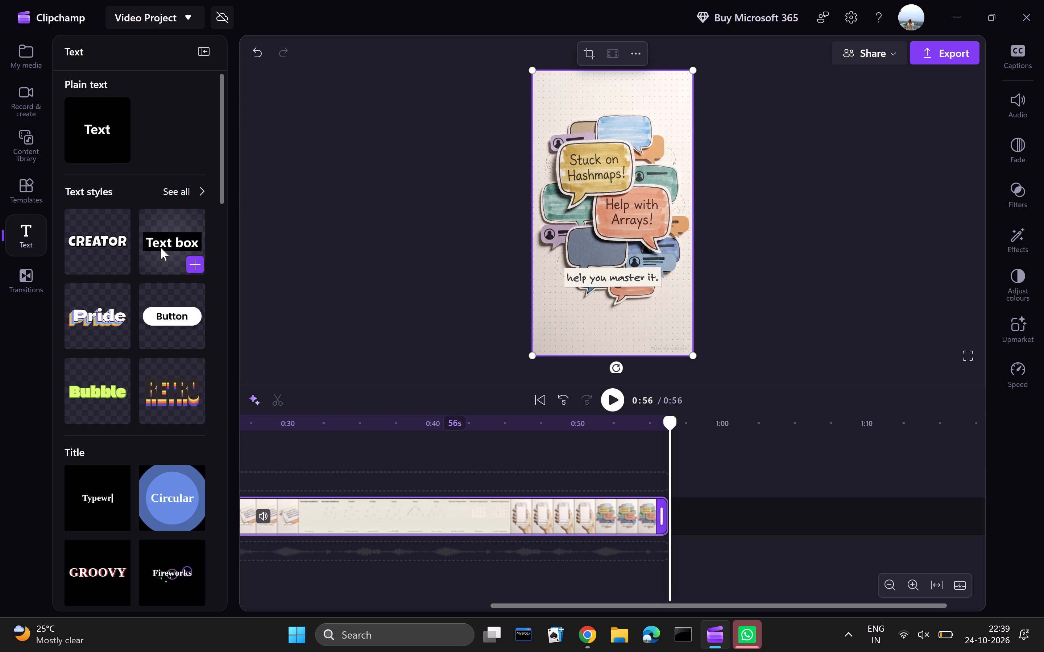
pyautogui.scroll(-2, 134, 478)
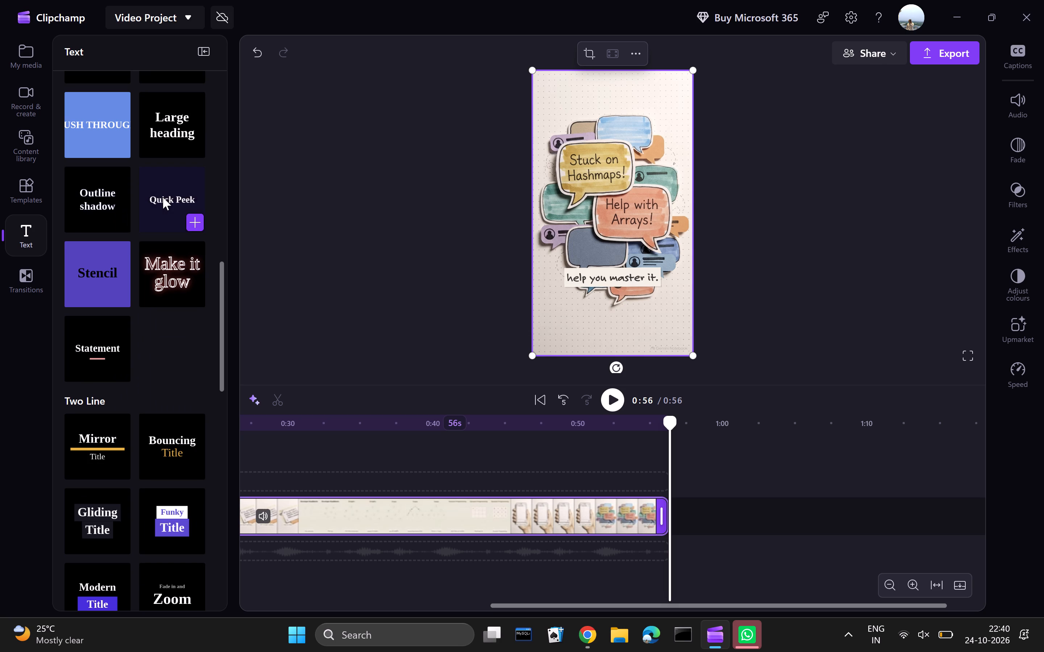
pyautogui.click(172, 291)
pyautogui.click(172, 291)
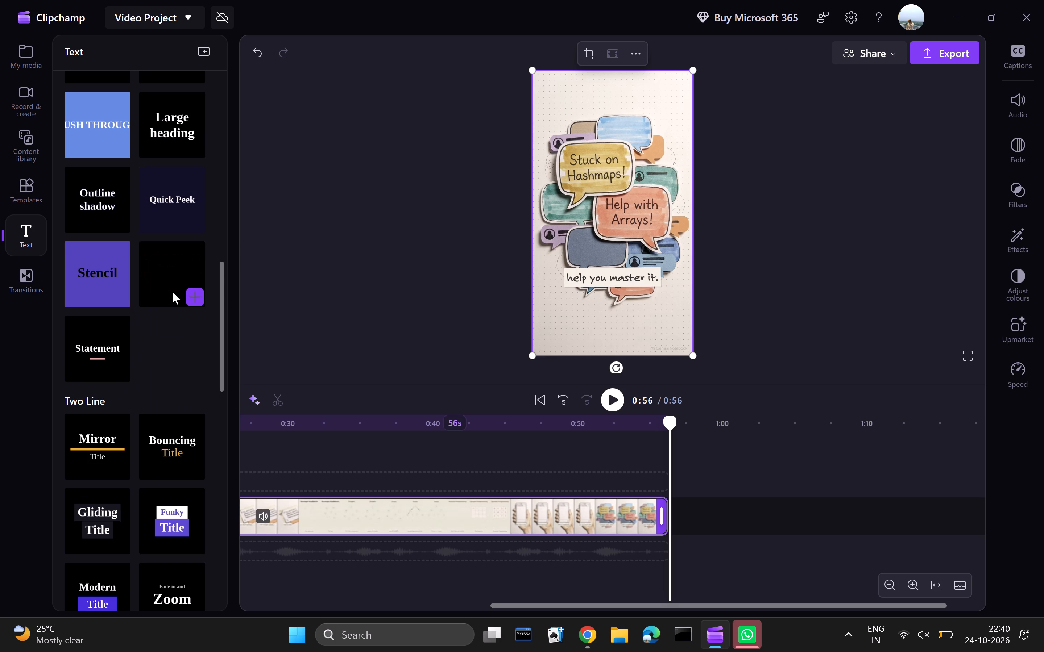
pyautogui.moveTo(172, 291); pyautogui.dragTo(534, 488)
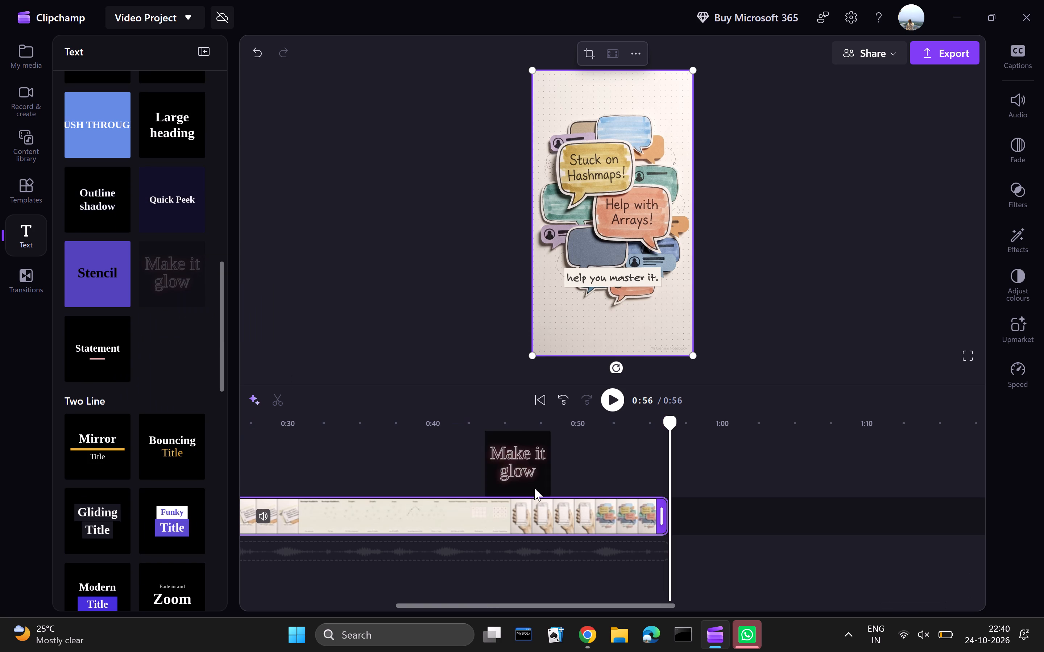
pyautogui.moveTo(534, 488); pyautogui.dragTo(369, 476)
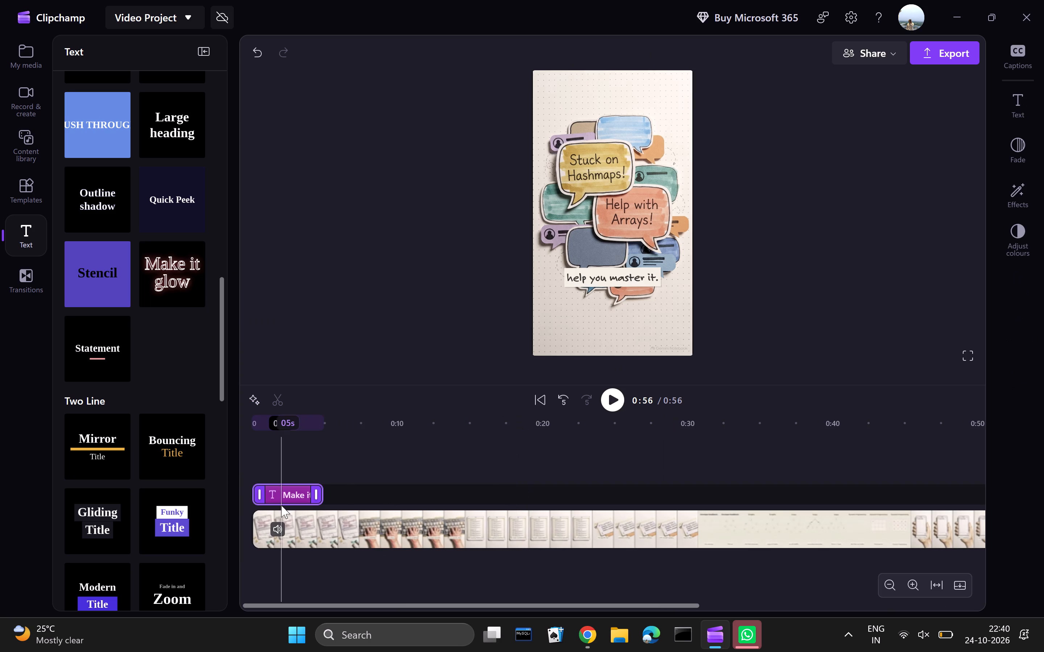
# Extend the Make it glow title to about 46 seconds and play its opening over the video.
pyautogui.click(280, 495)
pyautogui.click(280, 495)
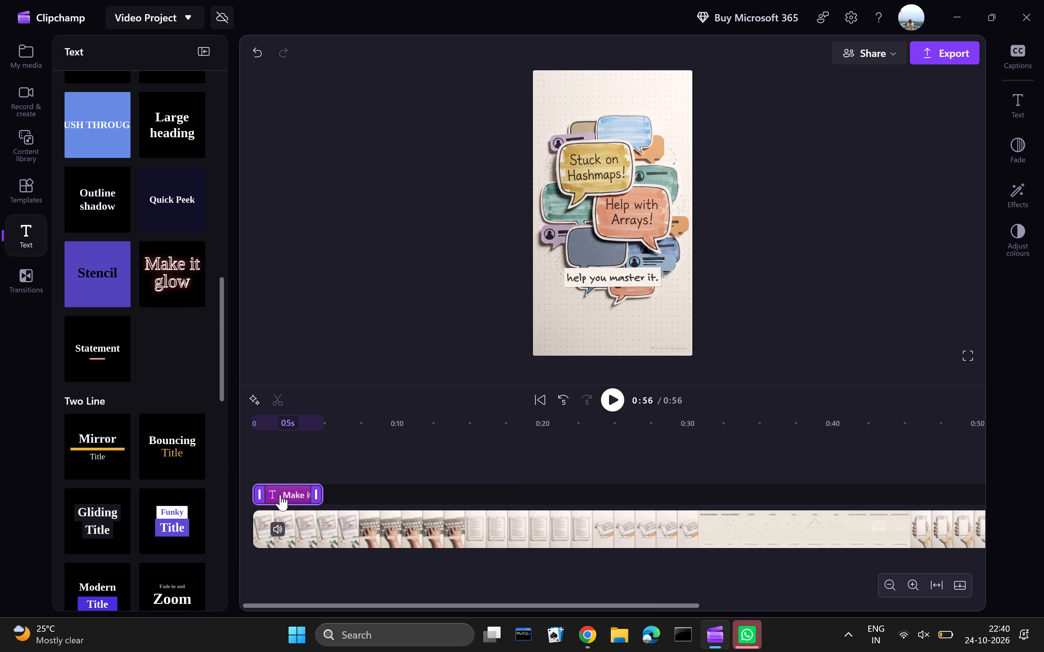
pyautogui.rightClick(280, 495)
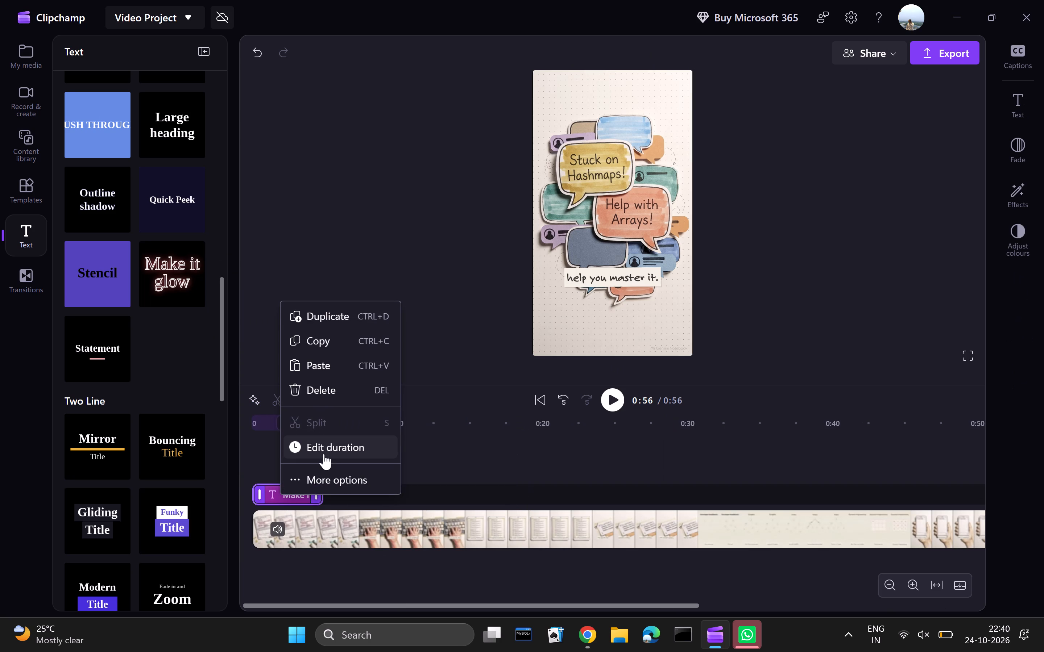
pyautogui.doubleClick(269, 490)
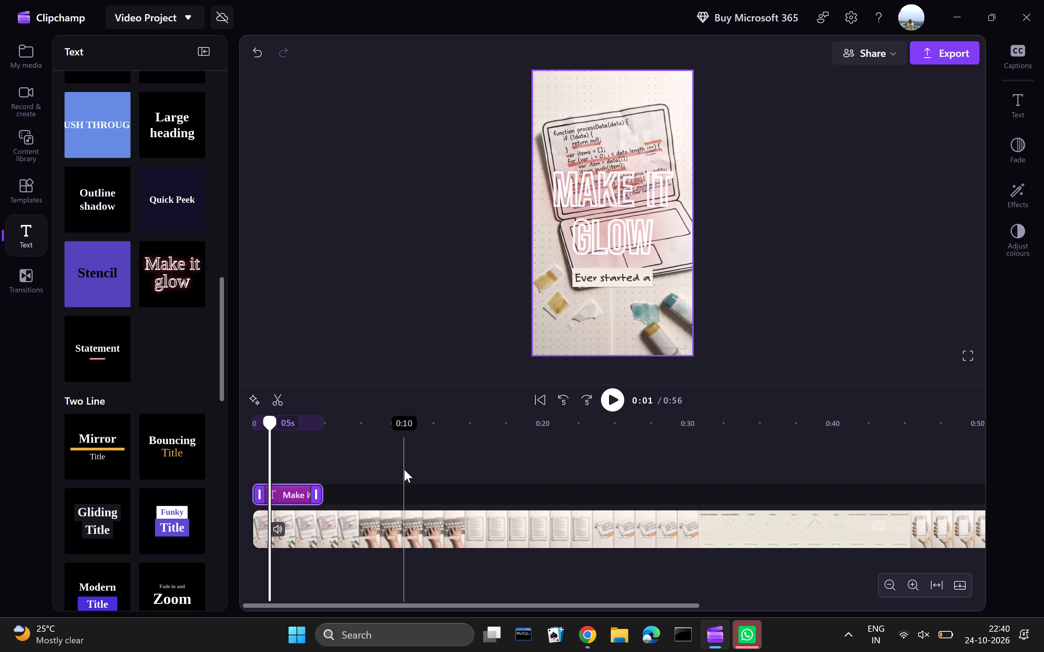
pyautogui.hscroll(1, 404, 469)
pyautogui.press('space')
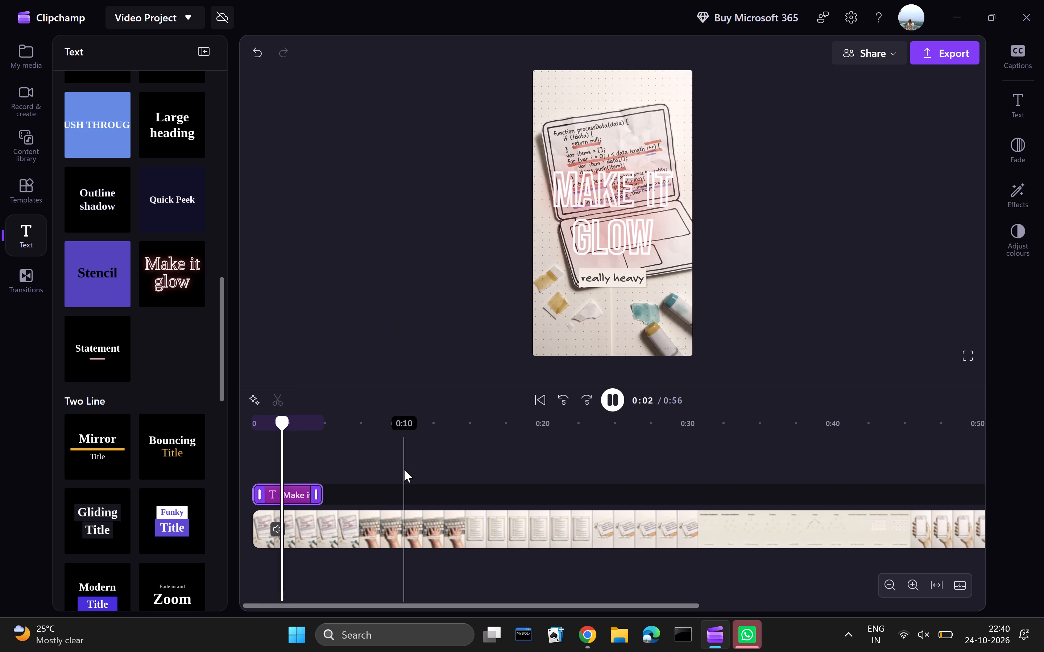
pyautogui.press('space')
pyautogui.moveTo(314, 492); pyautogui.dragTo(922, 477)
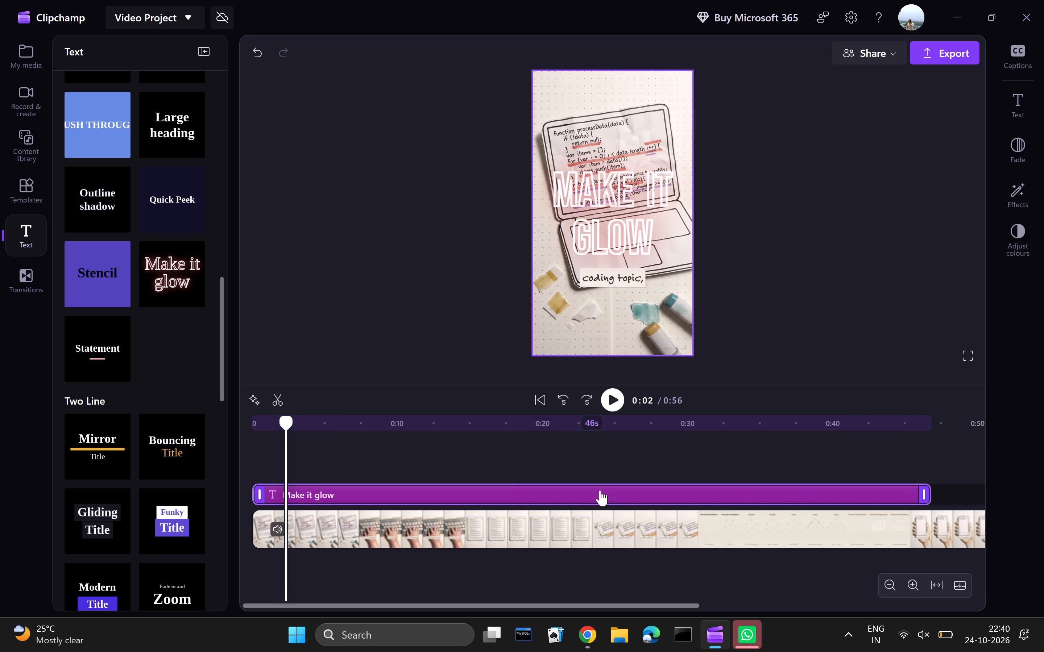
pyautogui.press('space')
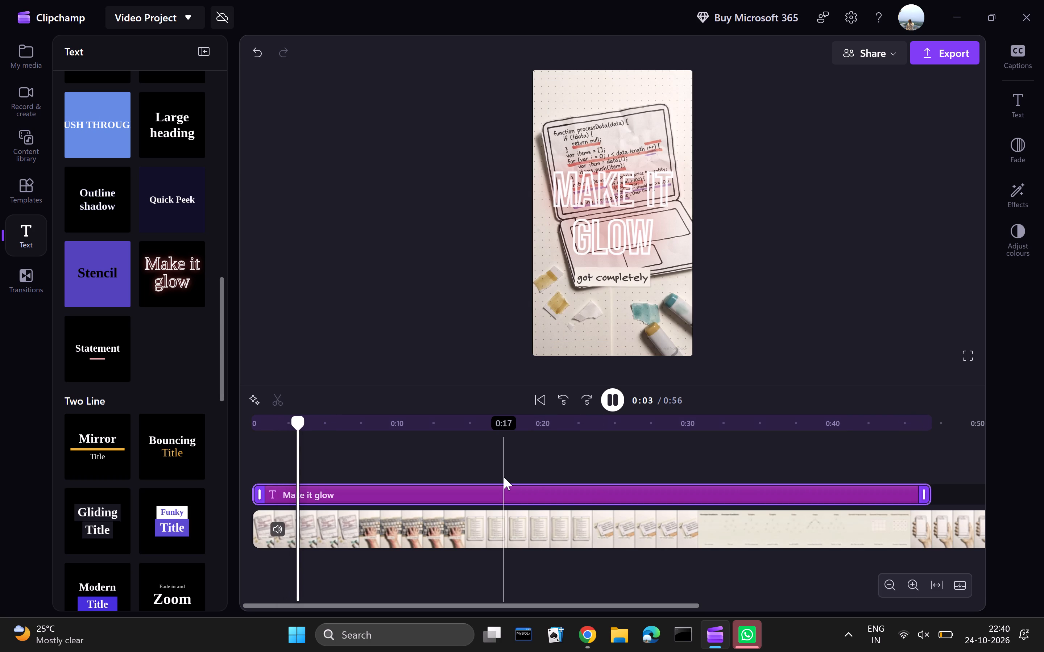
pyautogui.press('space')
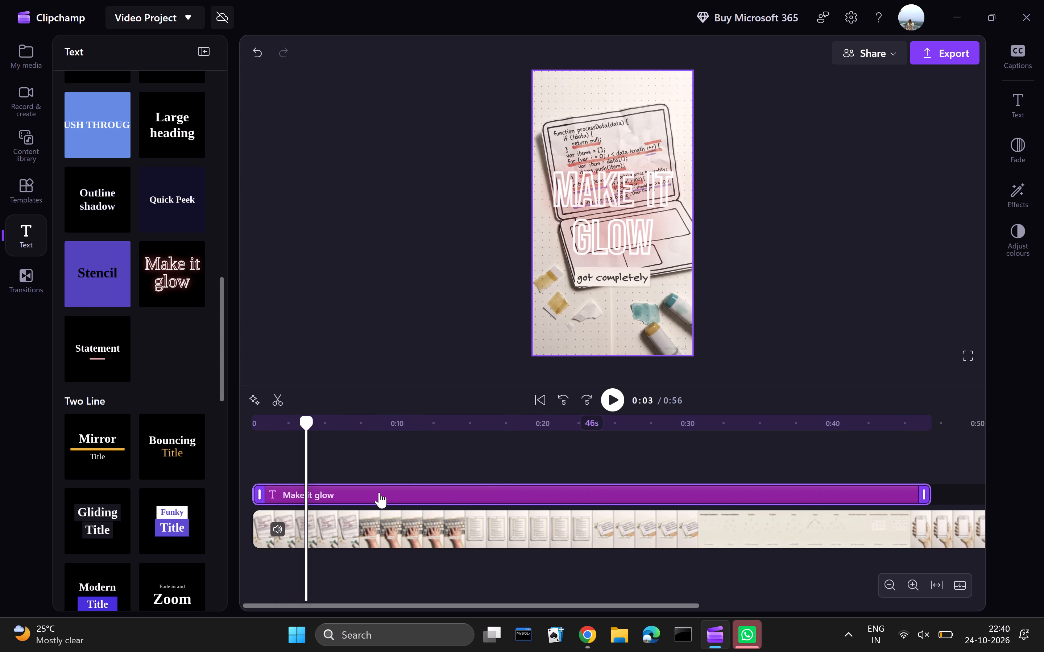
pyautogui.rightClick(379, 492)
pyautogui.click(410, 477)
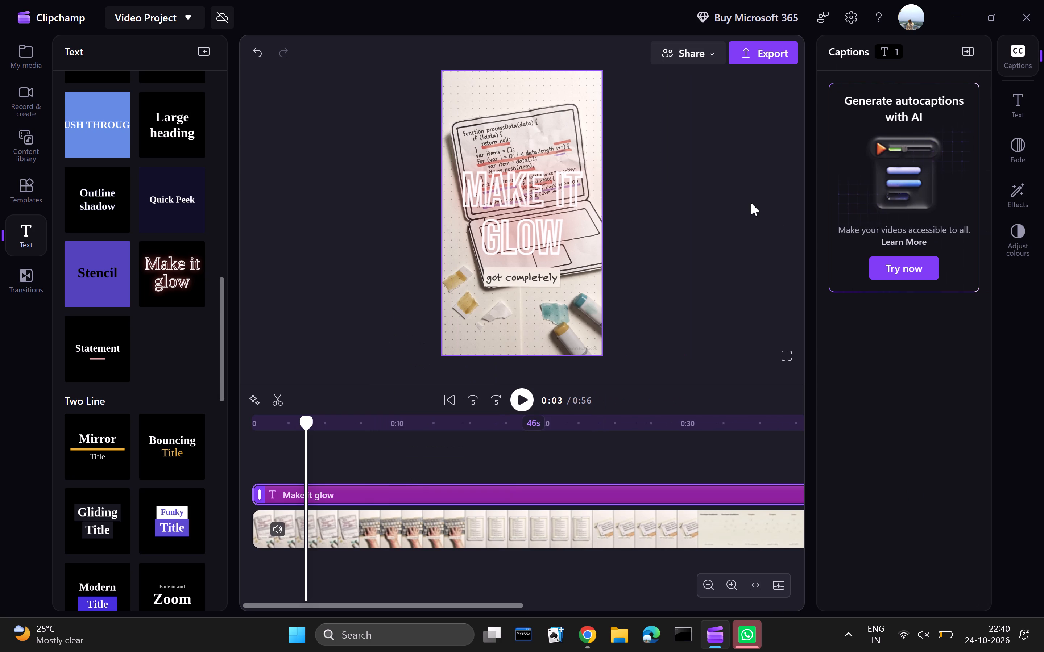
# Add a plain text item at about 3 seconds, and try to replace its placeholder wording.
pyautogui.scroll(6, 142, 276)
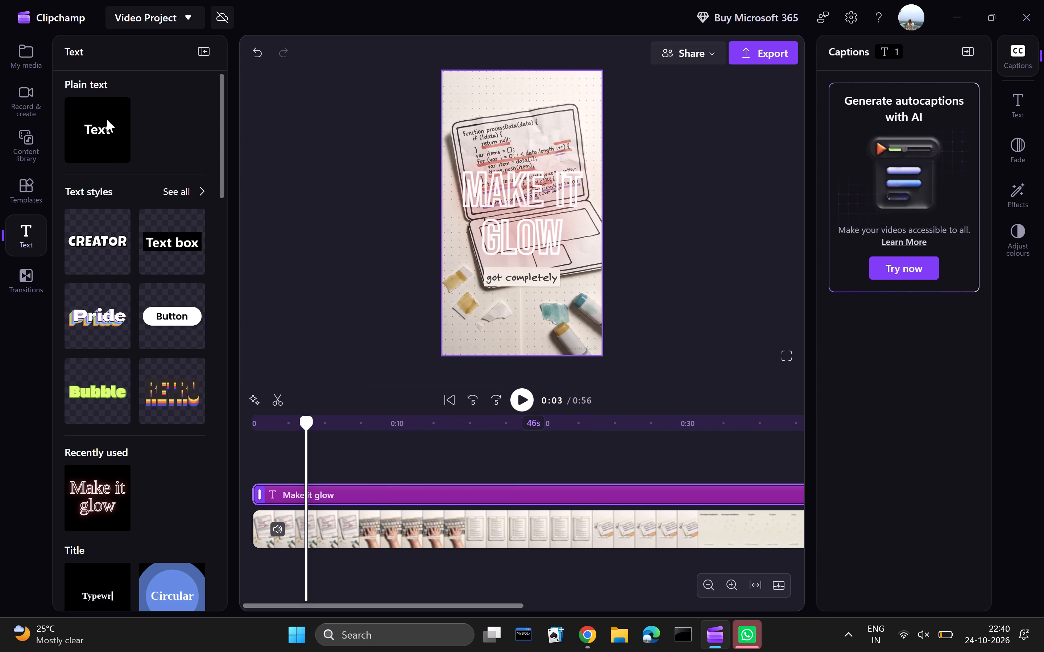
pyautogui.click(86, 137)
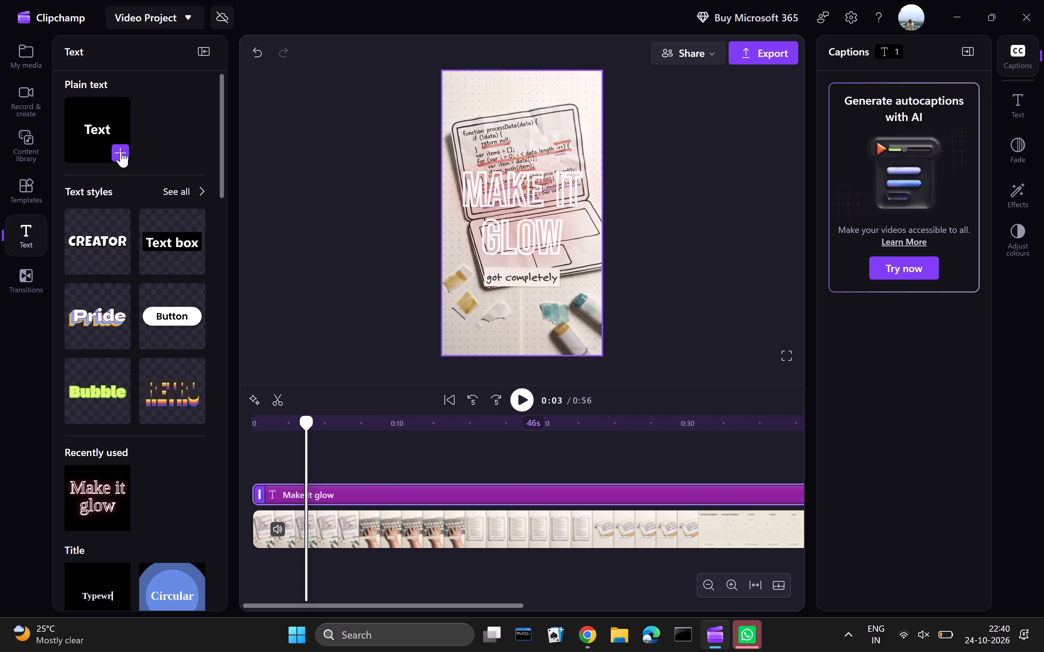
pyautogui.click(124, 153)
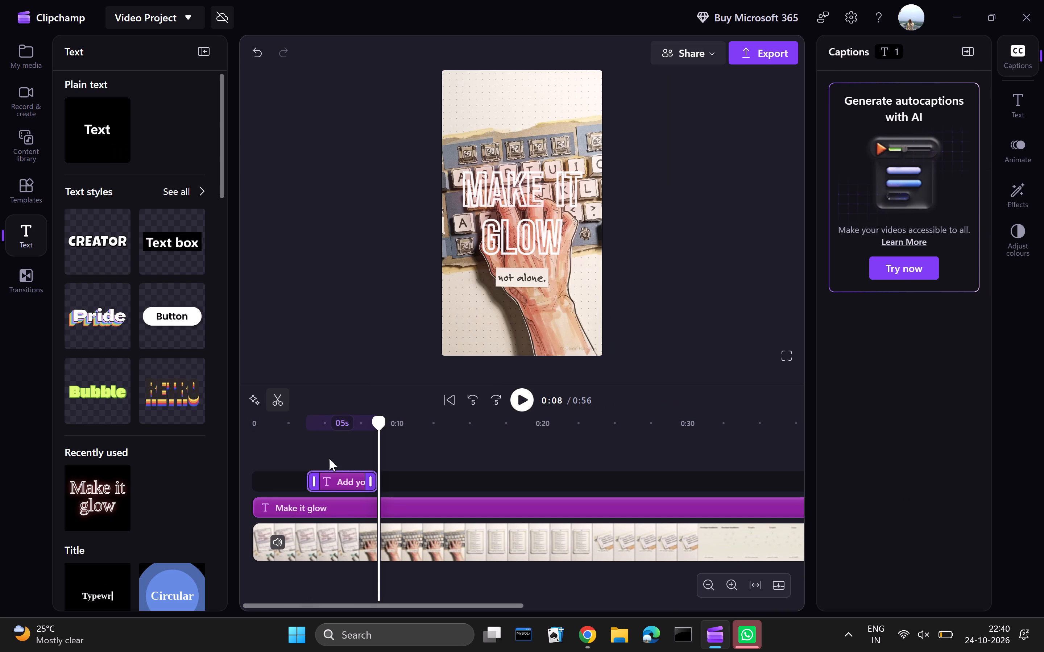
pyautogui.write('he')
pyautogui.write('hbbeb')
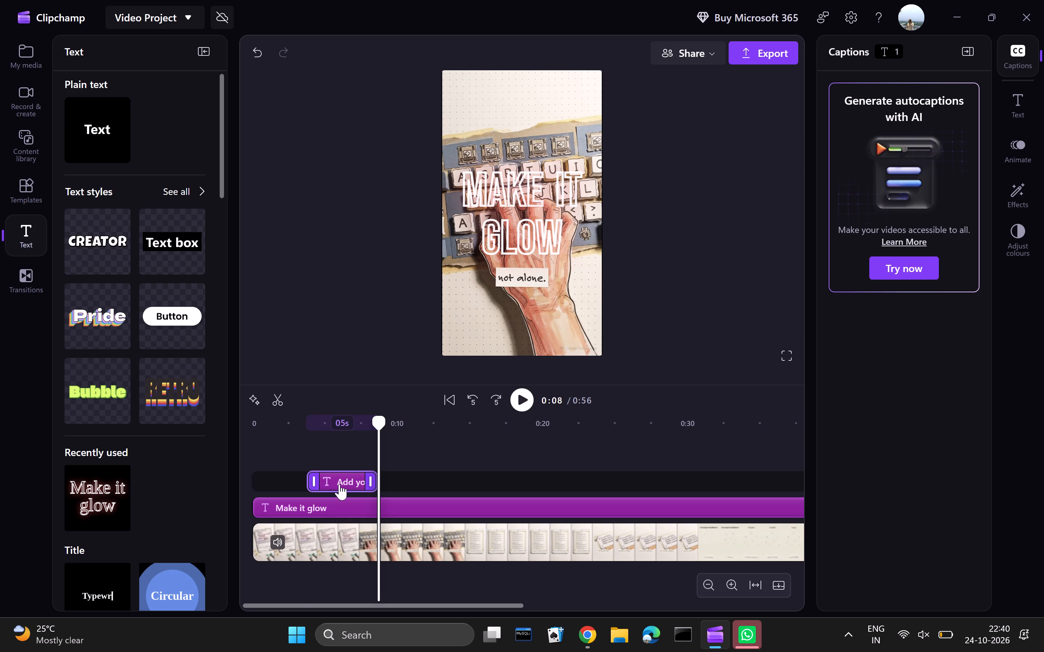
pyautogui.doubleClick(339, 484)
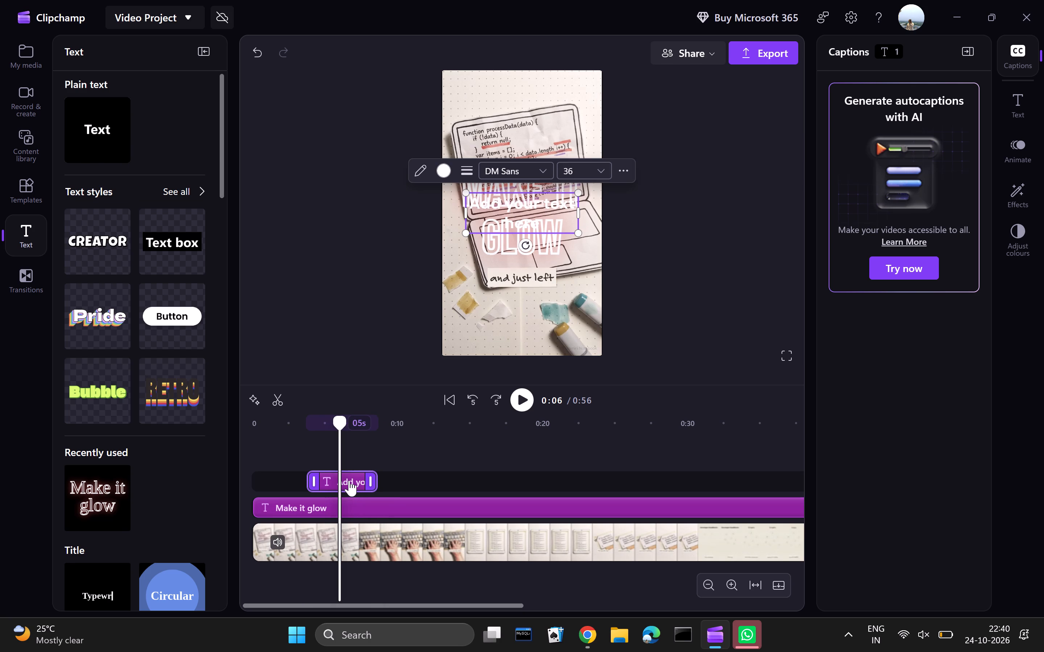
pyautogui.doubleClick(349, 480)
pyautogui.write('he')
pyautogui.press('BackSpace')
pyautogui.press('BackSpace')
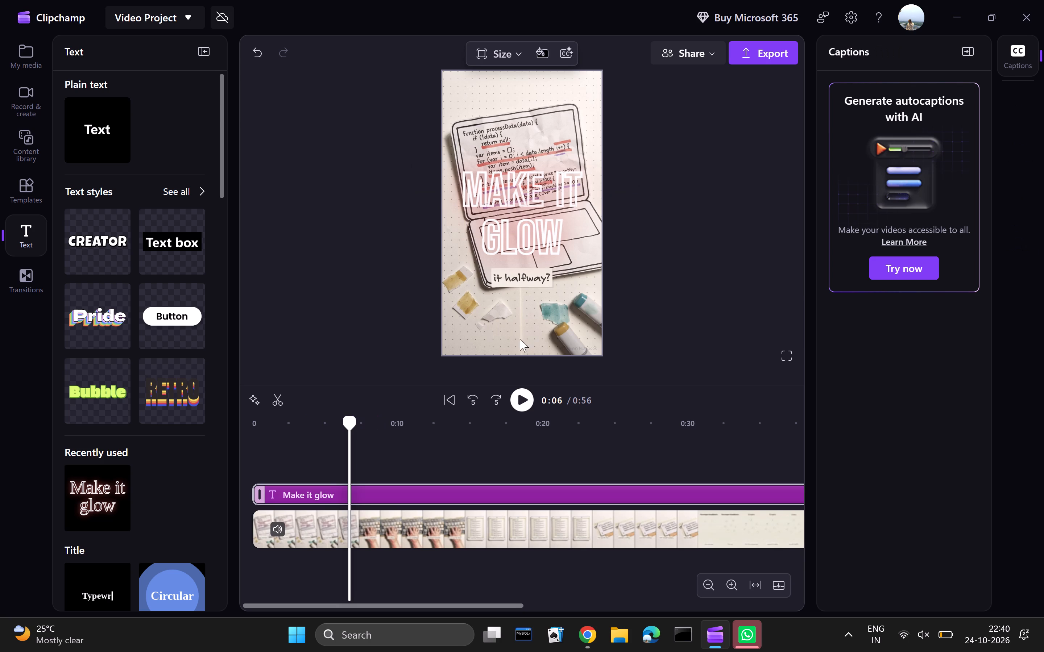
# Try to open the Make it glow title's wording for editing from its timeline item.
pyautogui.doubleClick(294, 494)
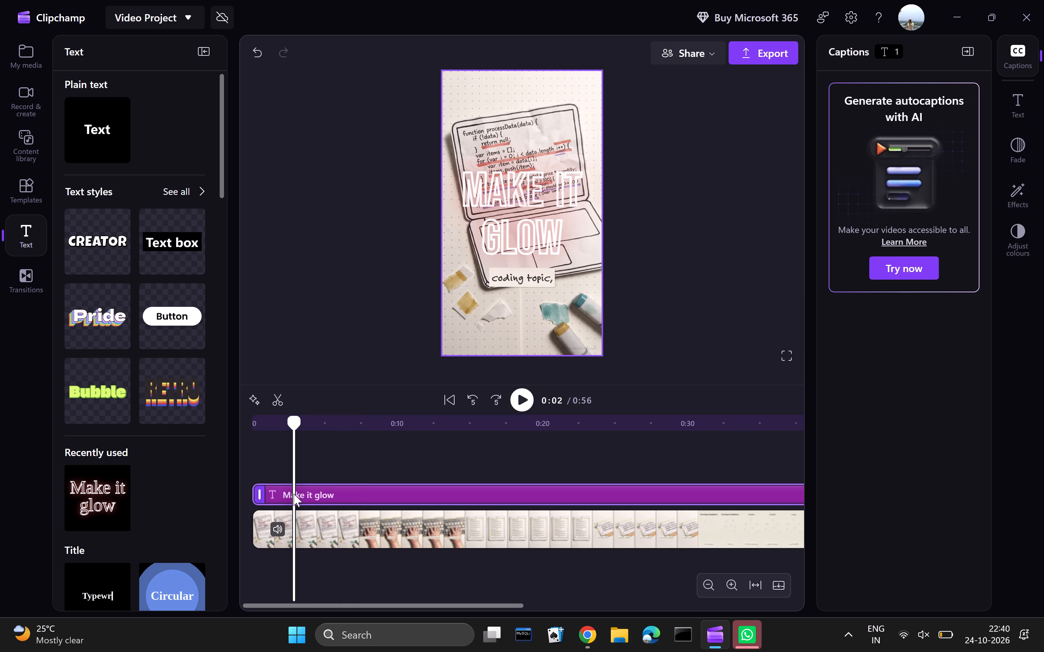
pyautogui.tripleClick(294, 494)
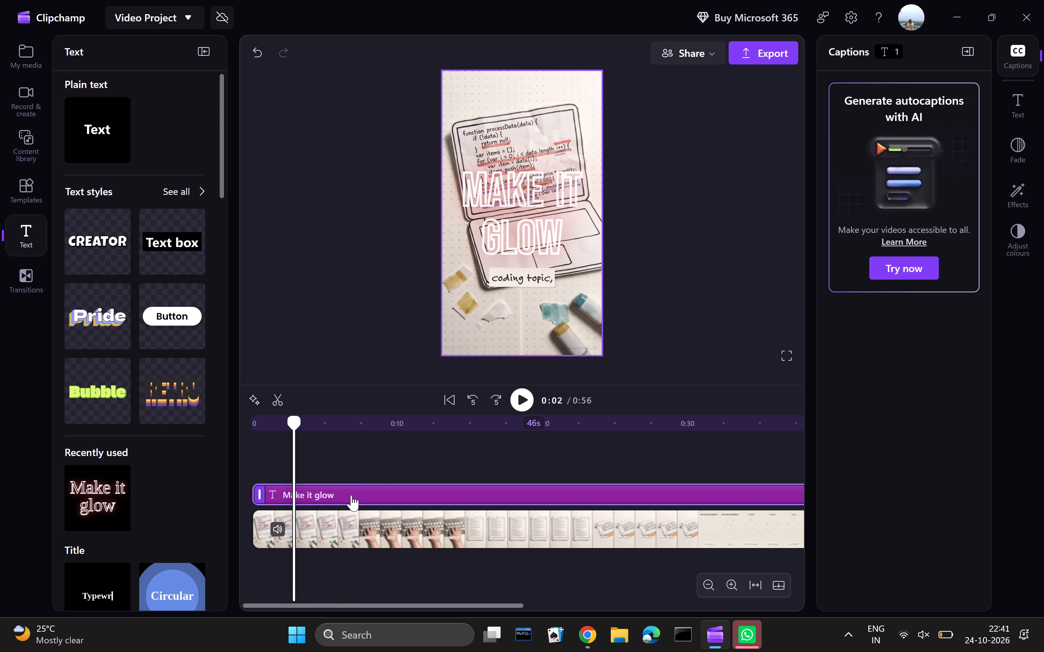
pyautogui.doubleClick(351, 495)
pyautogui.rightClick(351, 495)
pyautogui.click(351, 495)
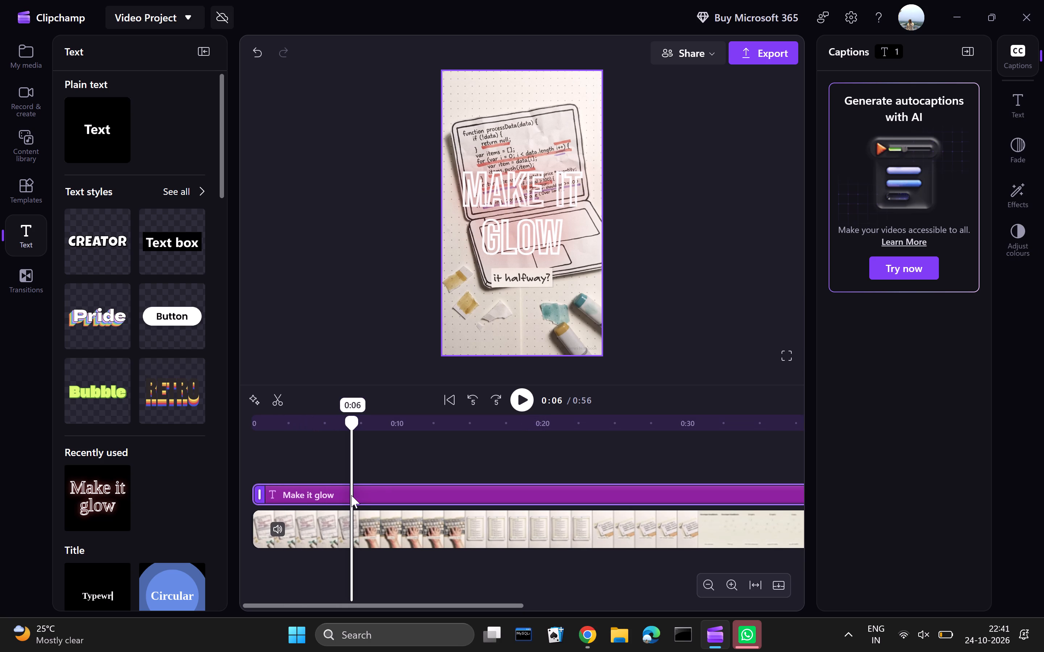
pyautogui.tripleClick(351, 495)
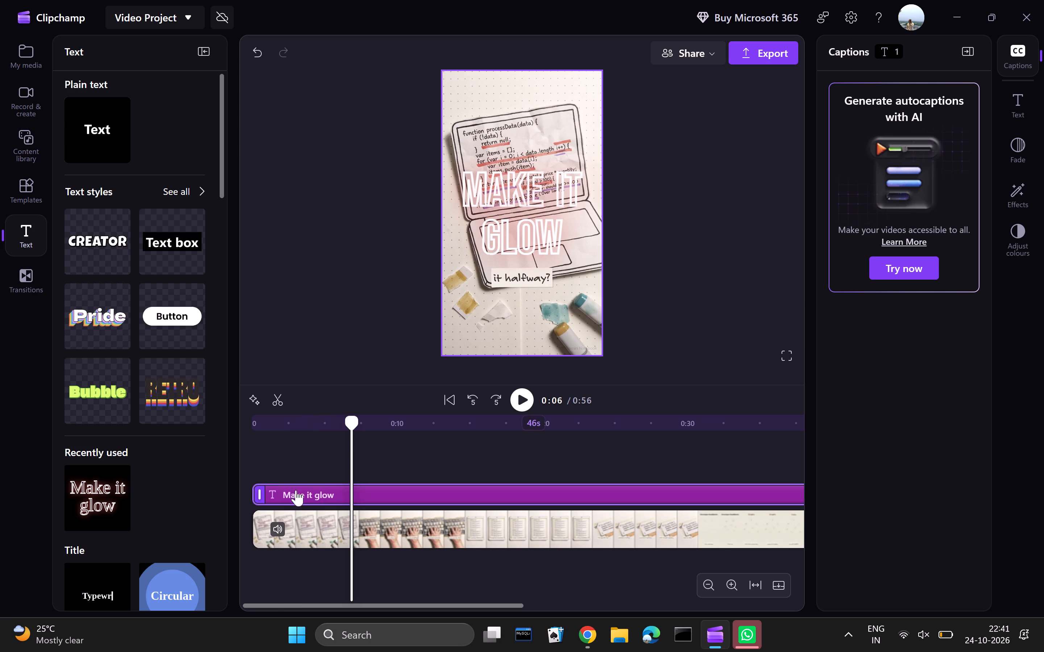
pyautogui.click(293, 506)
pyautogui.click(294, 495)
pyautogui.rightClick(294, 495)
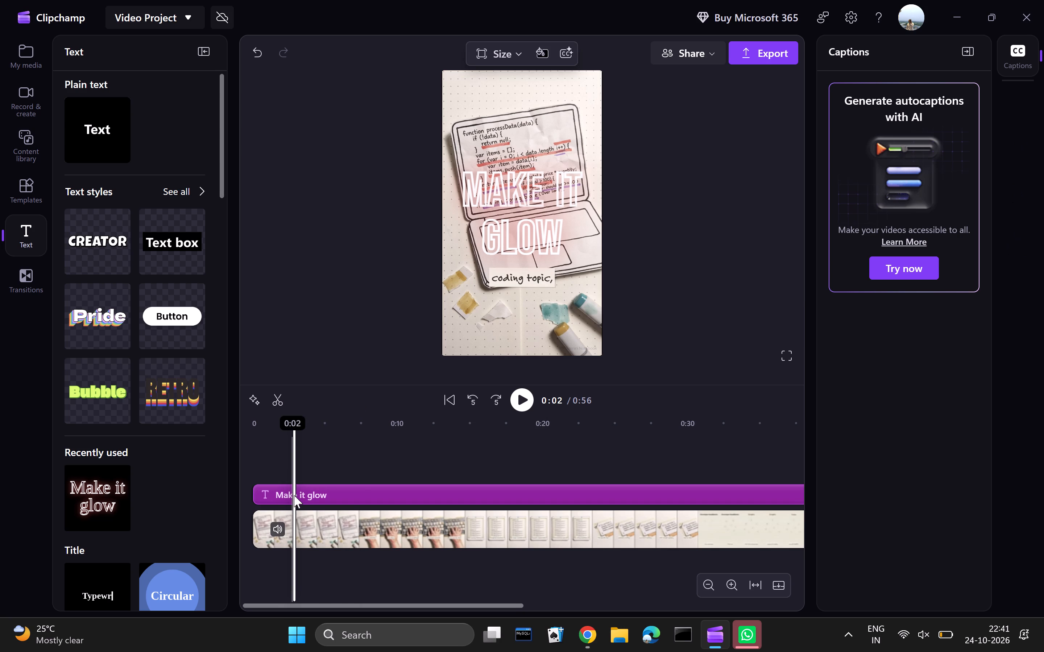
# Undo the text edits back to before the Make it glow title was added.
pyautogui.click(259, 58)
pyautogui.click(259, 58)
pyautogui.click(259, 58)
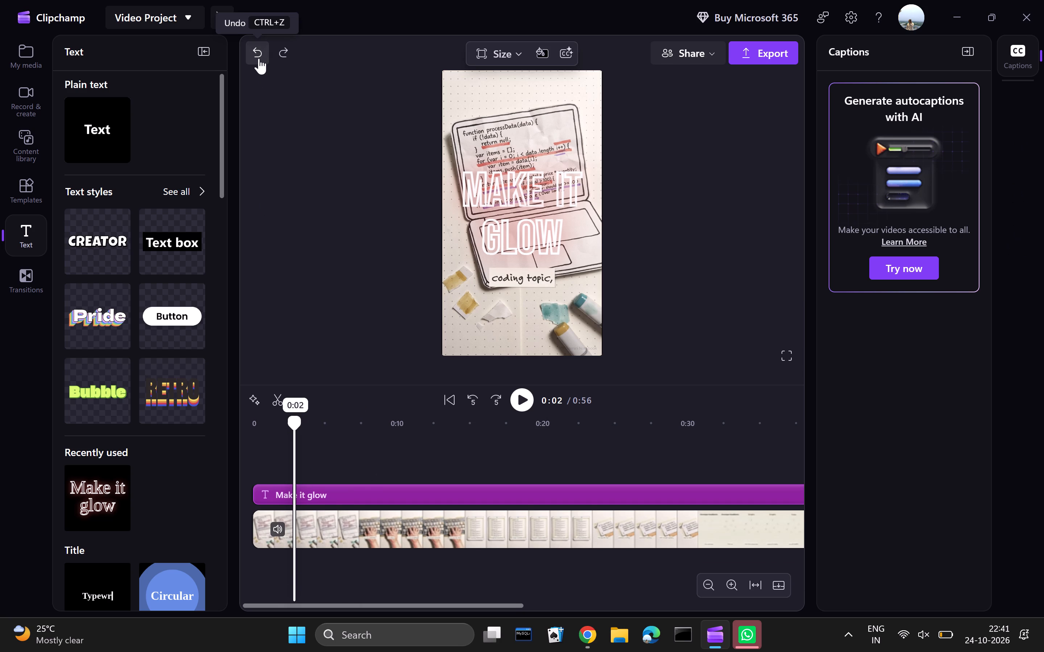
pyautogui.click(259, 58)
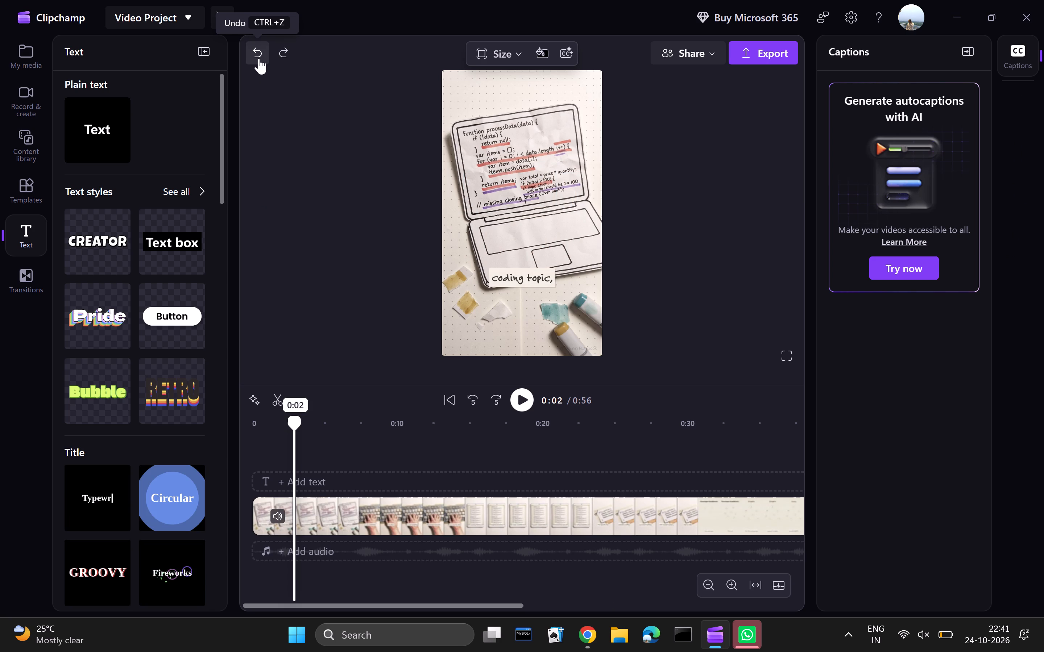
# Add a plain text item above the video clip at about 2 seconds.
pyautogui.doubleClick(106, 127)
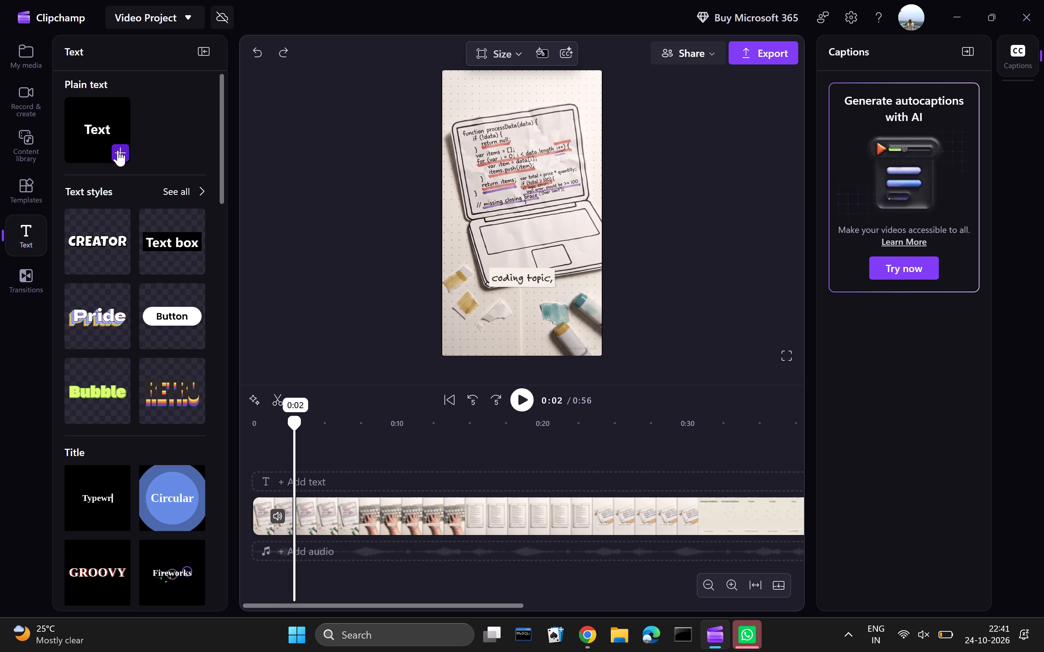
pyautogui.click(118, 150)
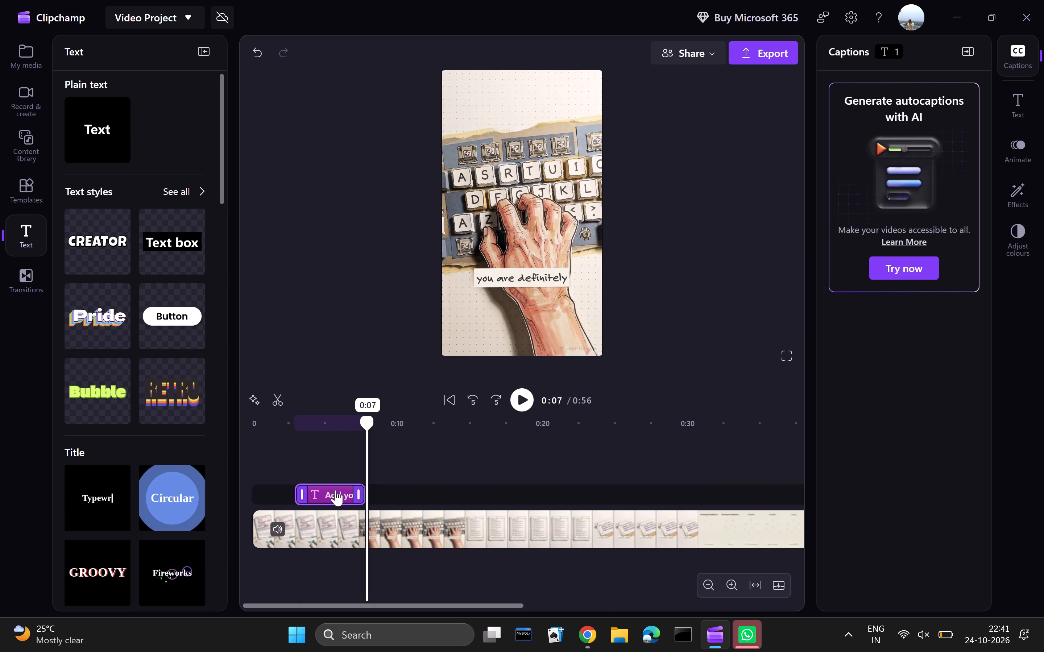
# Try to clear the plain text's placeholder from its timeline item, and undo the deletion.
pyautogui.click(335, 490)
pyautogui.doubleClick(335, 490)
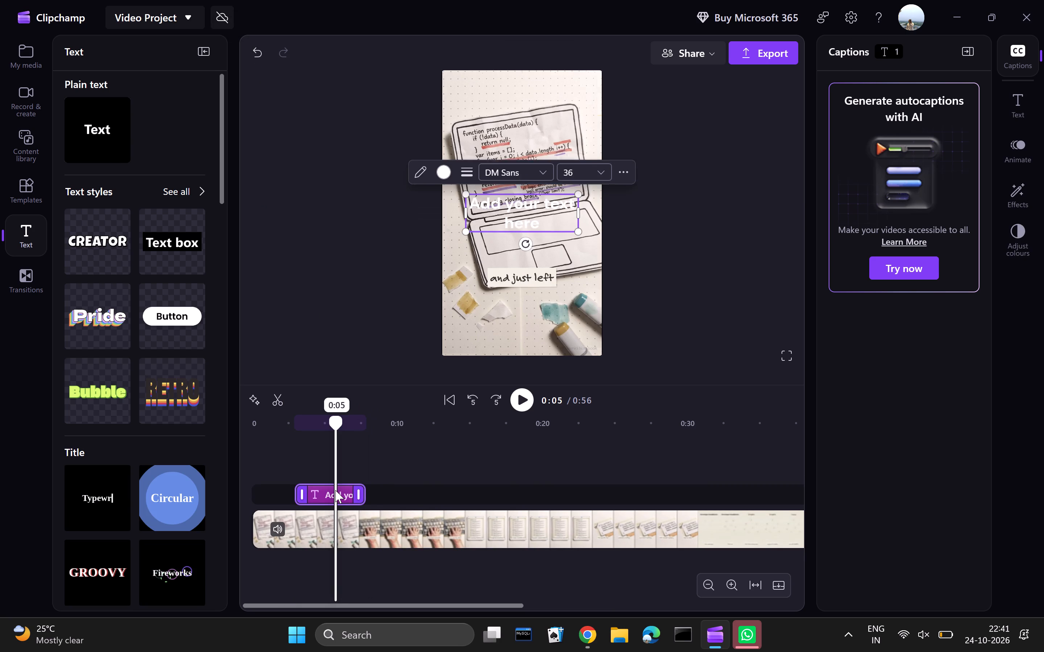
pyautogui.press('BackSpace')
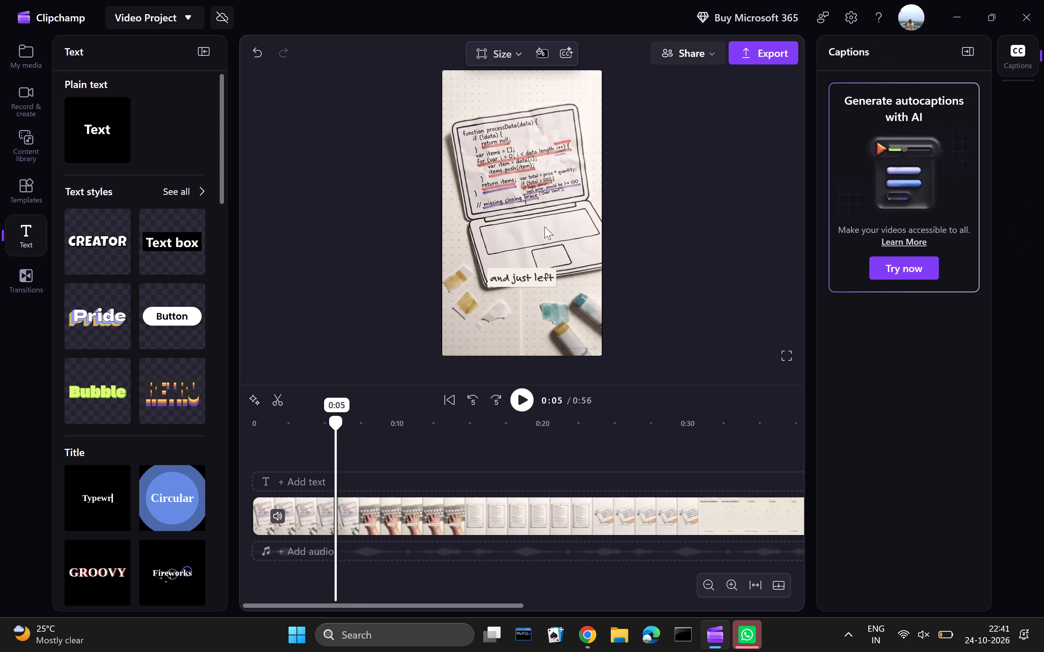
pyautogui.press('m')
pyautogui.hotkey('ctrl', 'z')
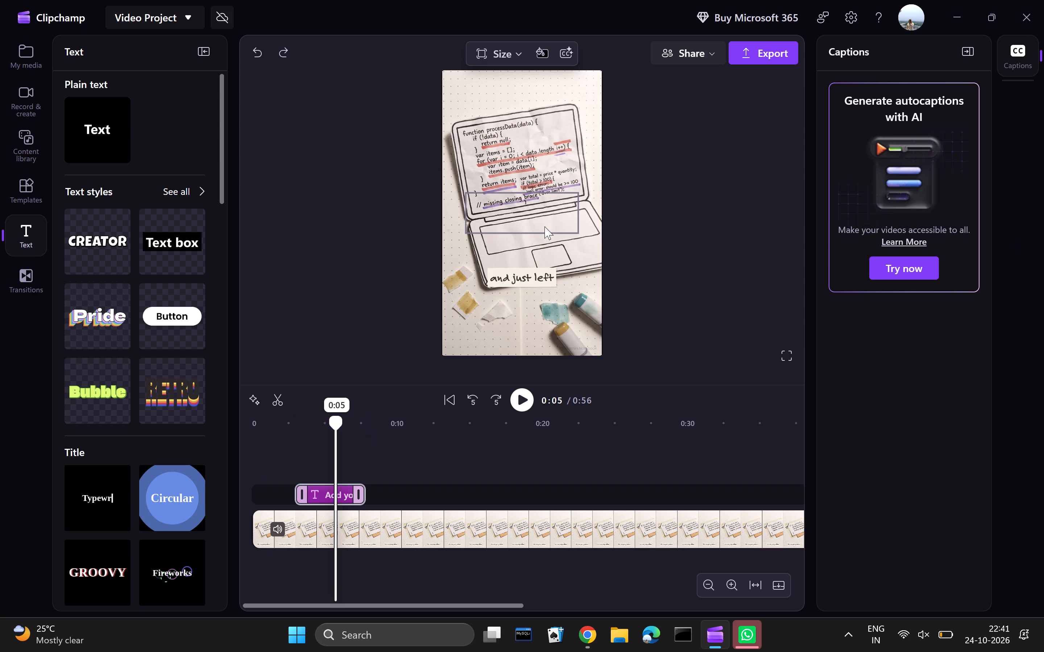
# Replace the plain text's placeholder in the video preview with Multi_Minds.
pyautogui.click(544, 203)
pyautogui.click(544, 203)
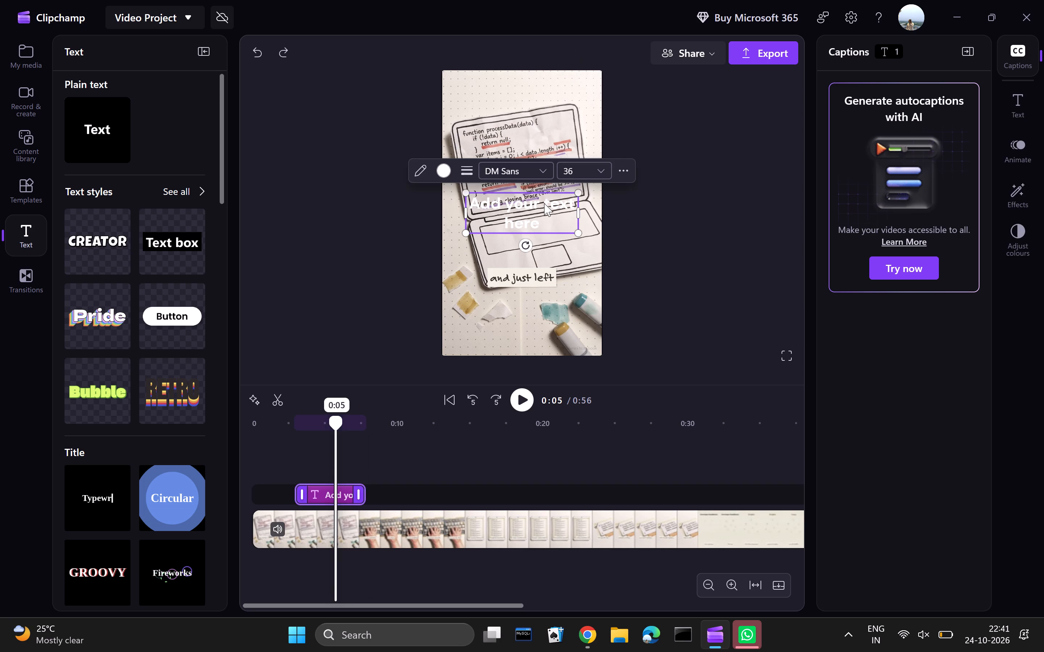
pyautogui.press('BackSpace')
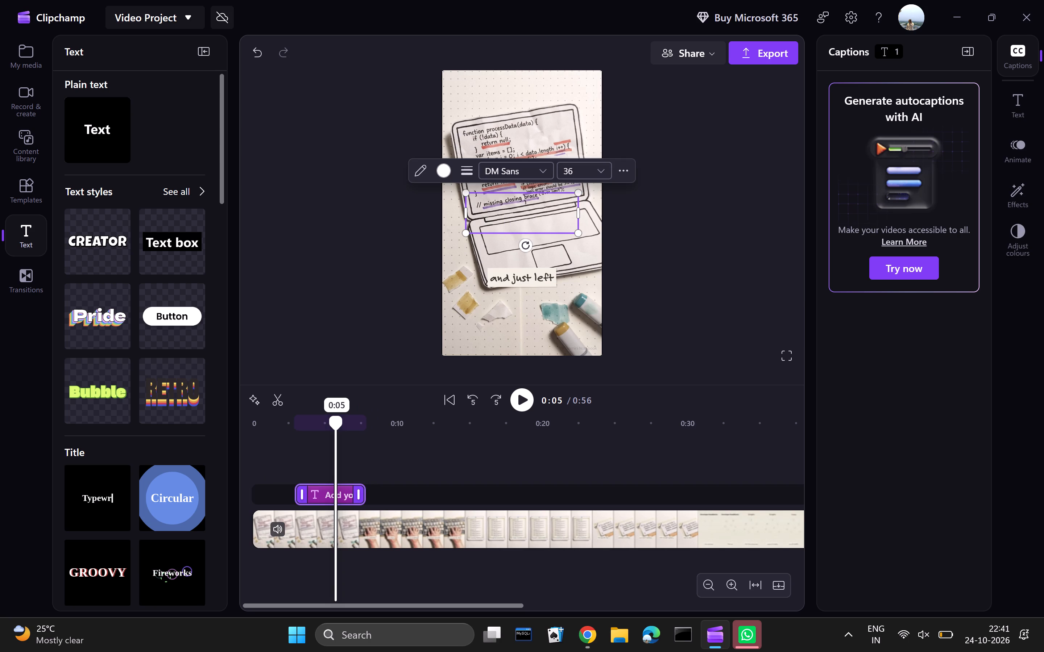
pyautogui.hotkey('shift', 'm')
pyautogui.write('ulti')
pyautogui.hotkey('shift', '_')
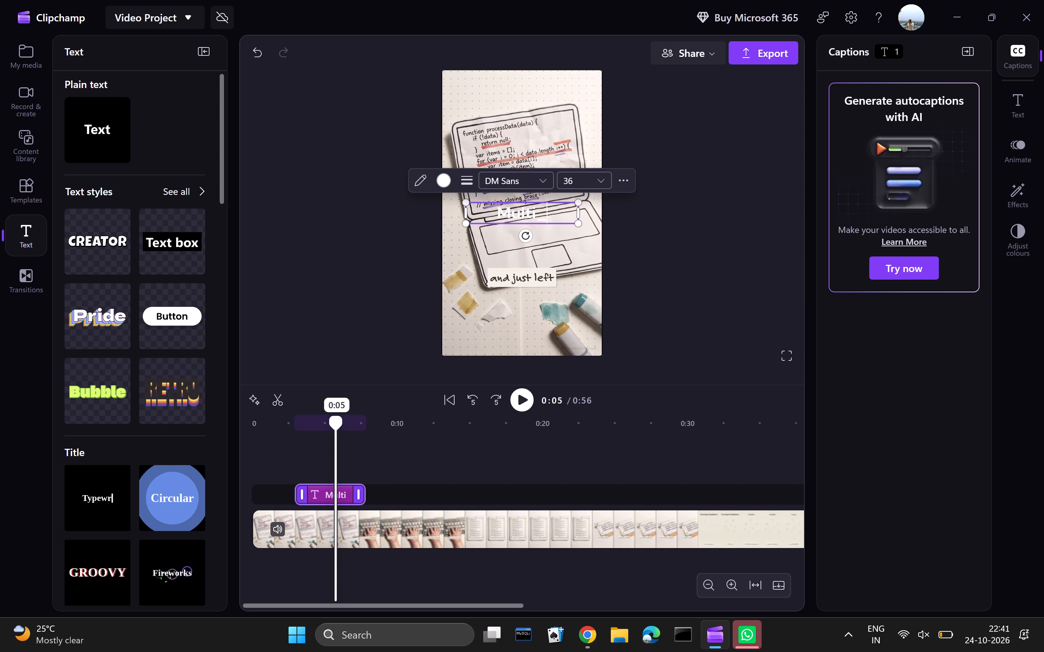
pyautogui.write('Minds')
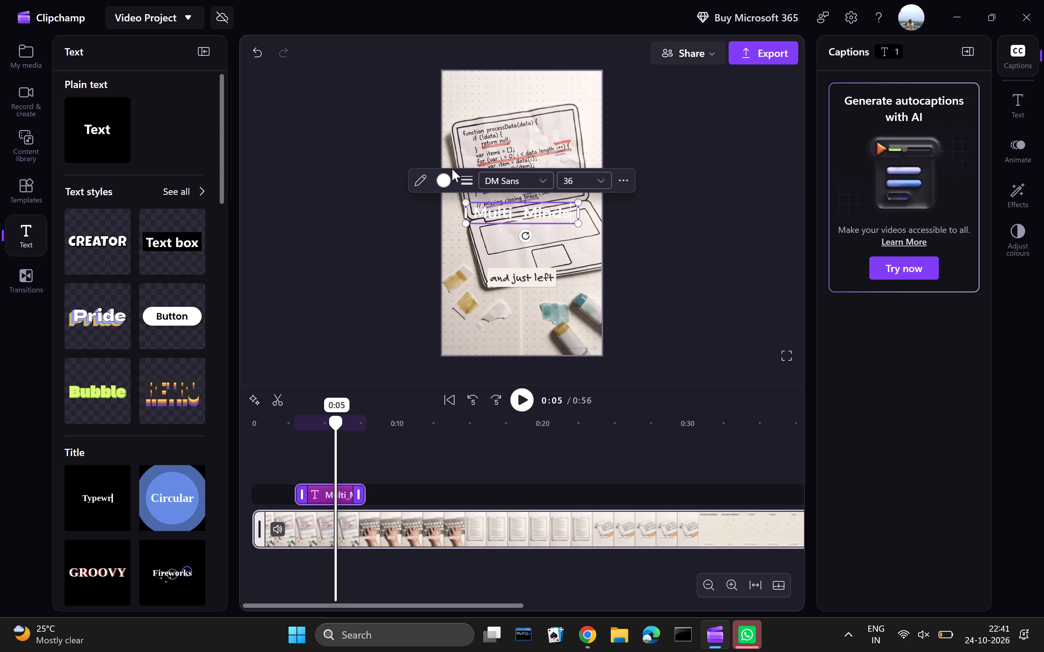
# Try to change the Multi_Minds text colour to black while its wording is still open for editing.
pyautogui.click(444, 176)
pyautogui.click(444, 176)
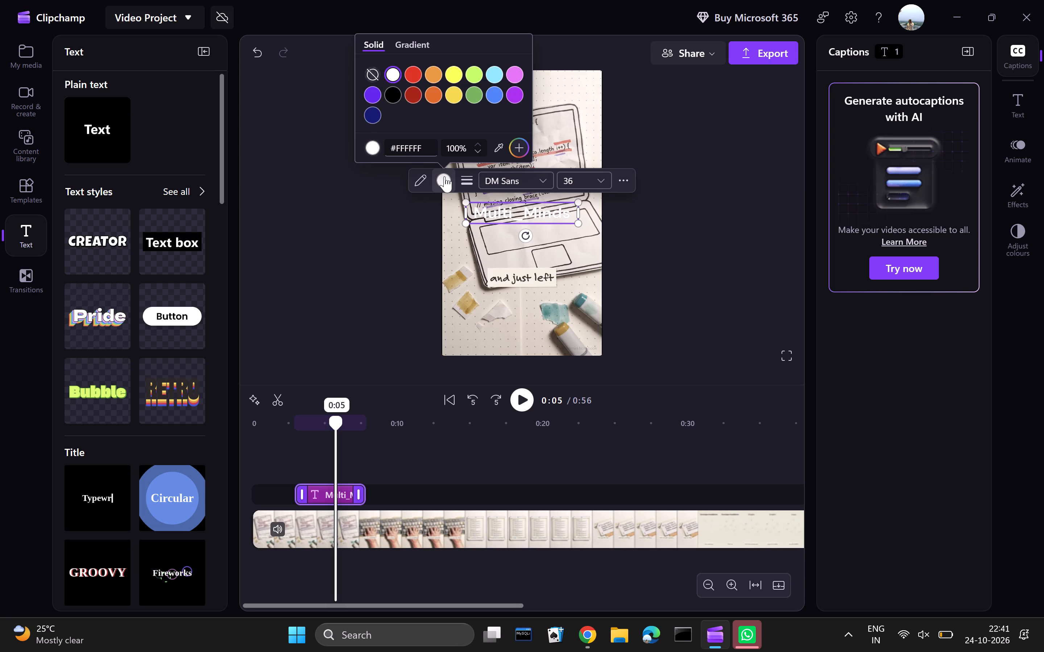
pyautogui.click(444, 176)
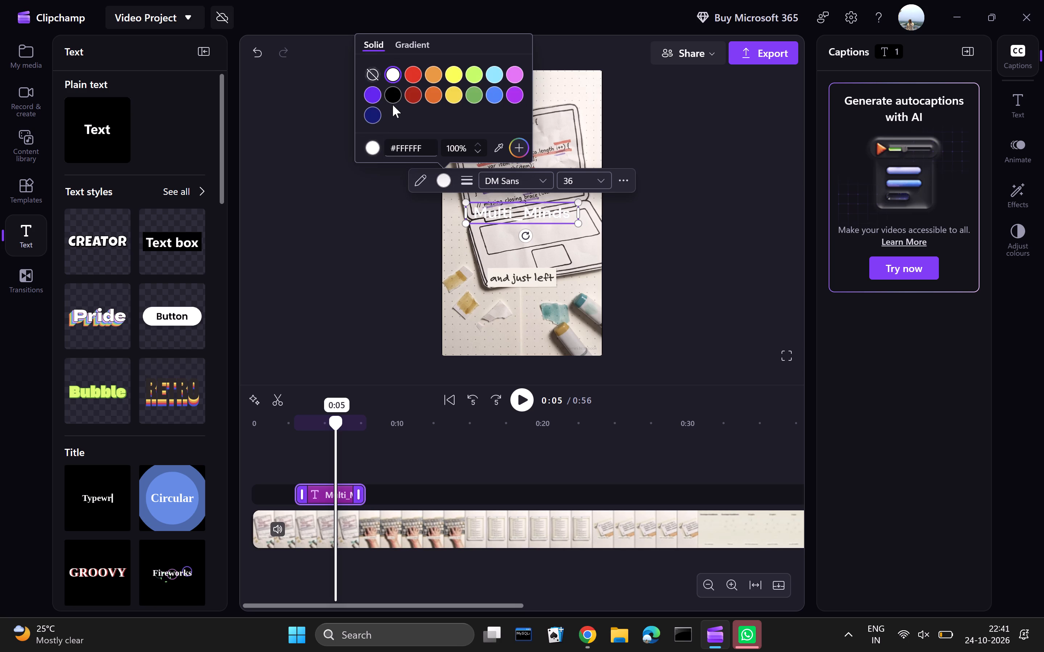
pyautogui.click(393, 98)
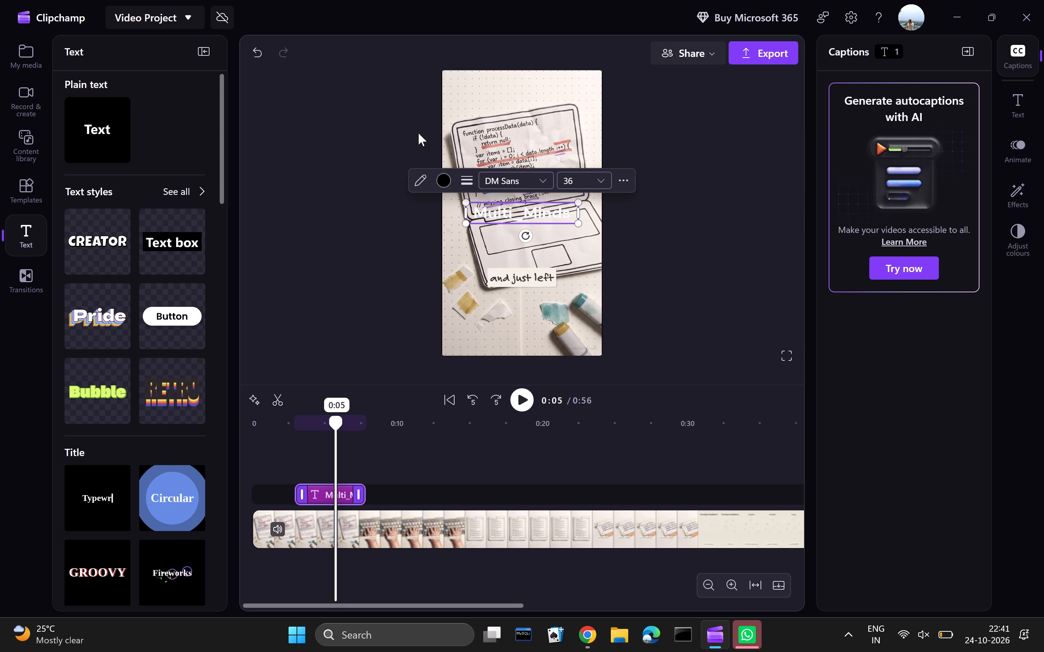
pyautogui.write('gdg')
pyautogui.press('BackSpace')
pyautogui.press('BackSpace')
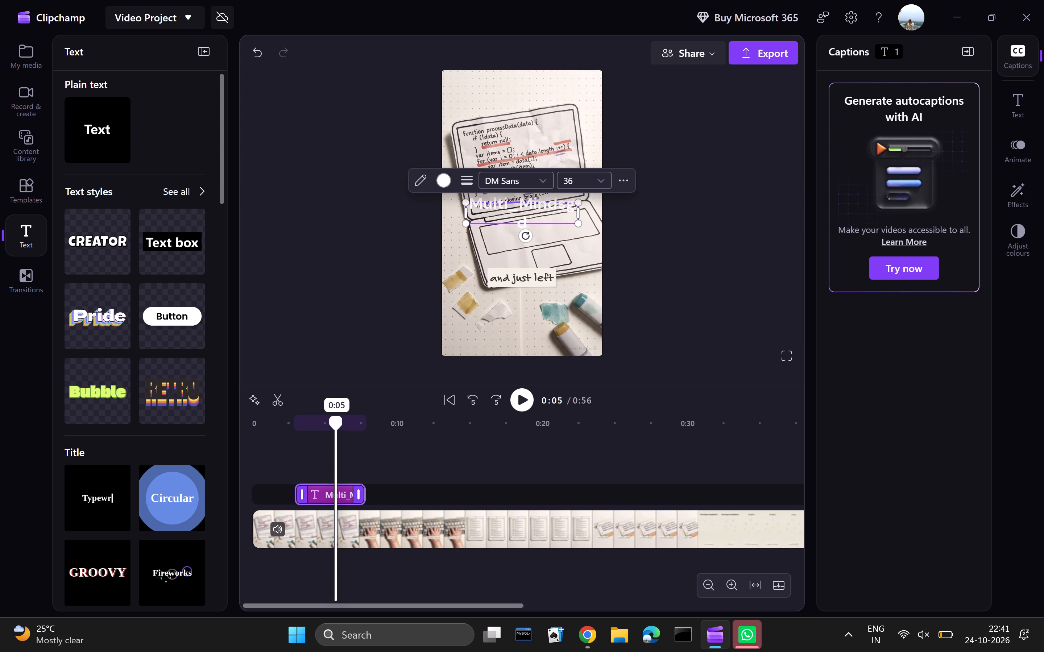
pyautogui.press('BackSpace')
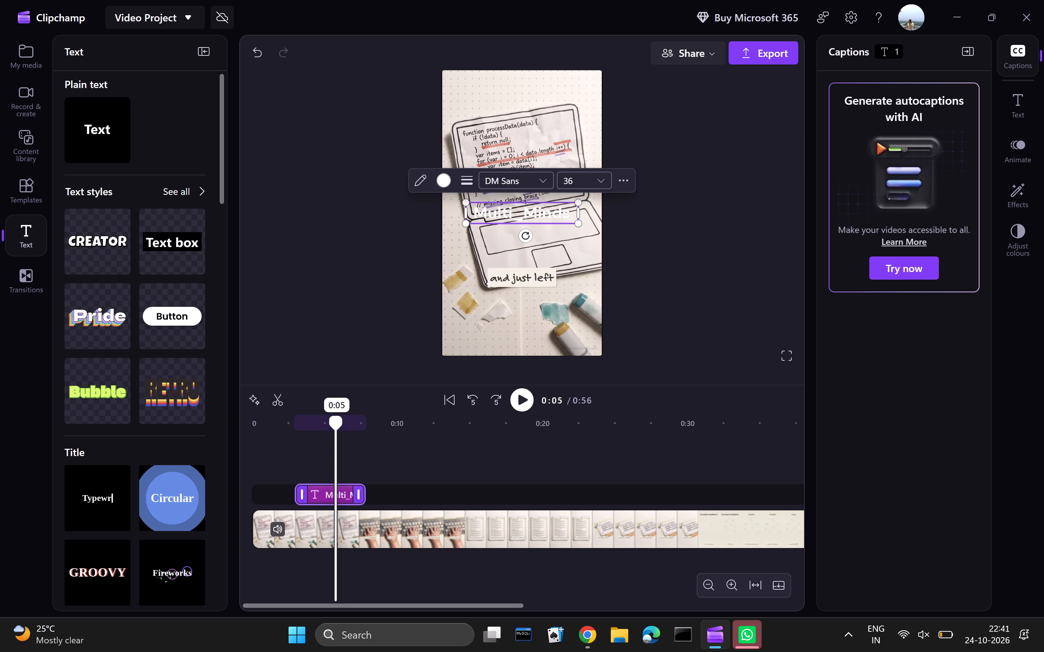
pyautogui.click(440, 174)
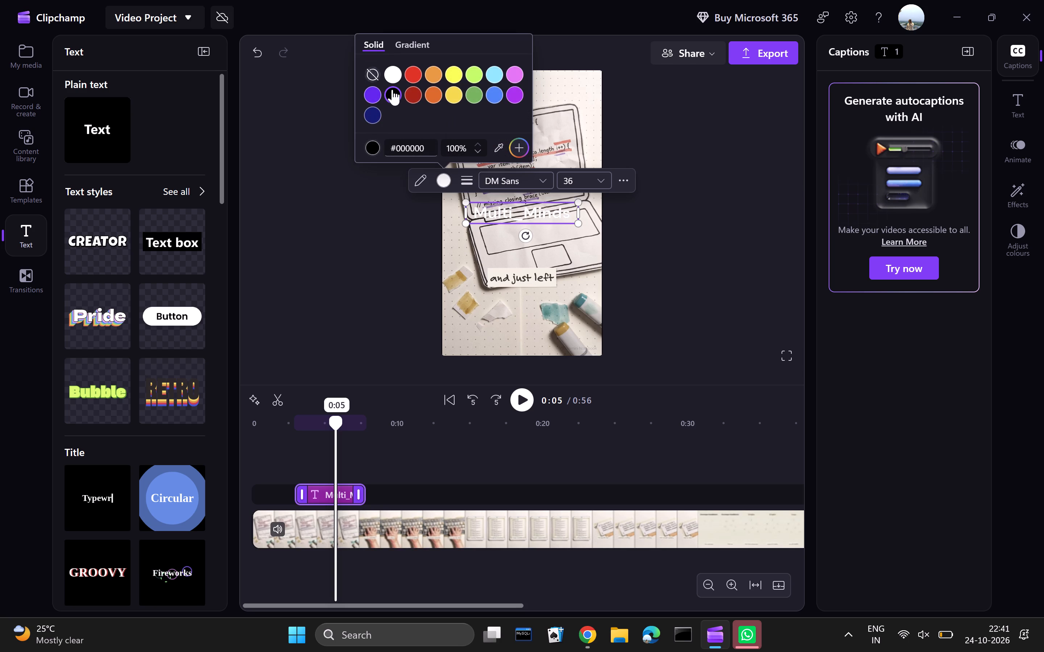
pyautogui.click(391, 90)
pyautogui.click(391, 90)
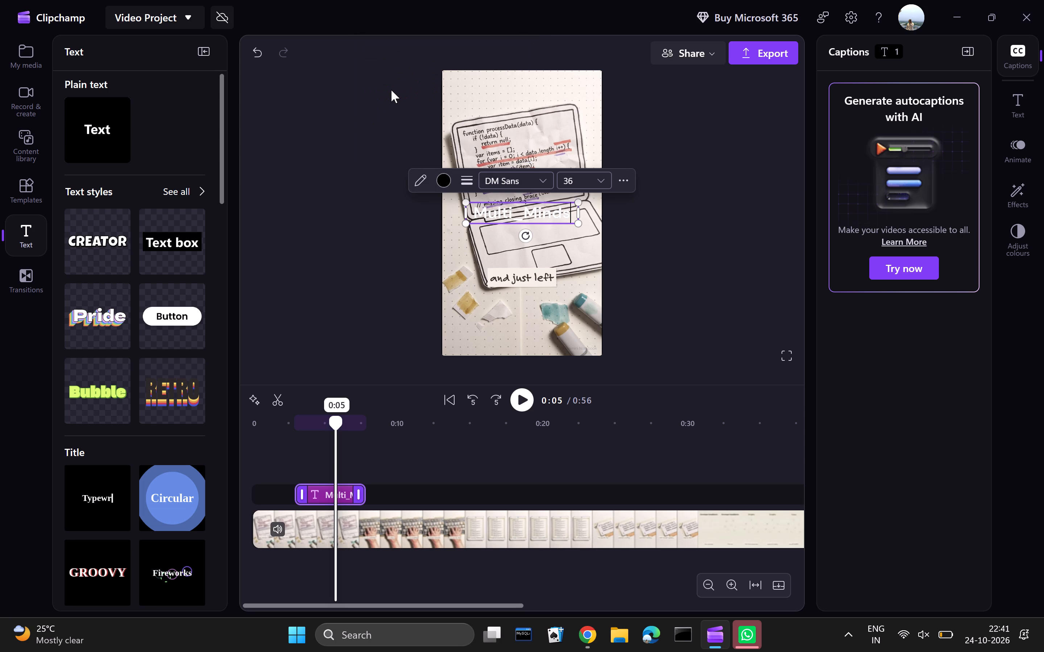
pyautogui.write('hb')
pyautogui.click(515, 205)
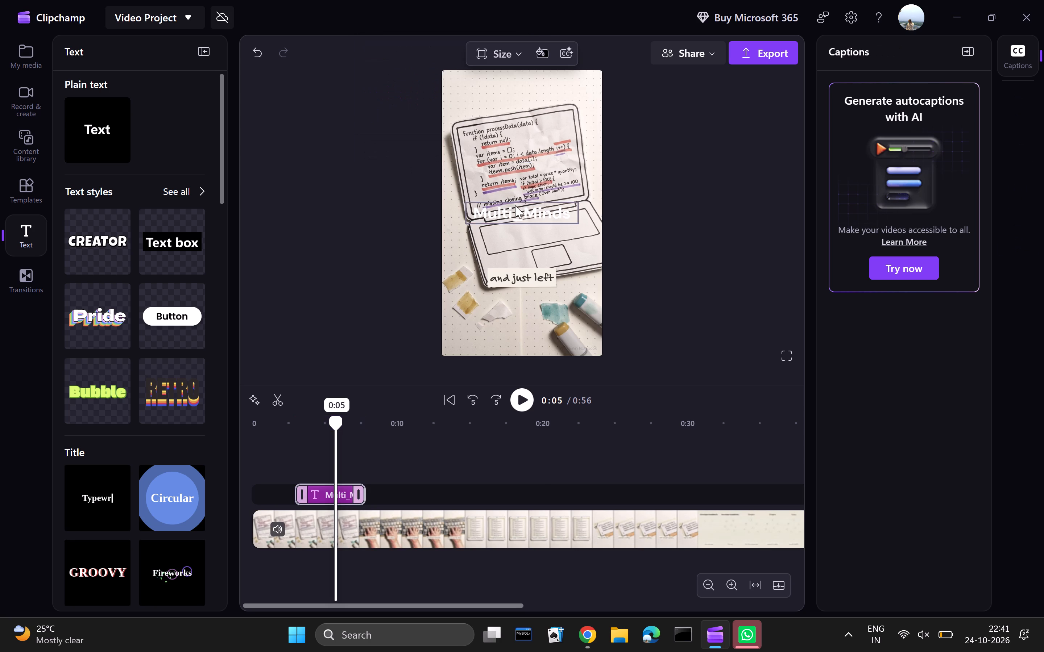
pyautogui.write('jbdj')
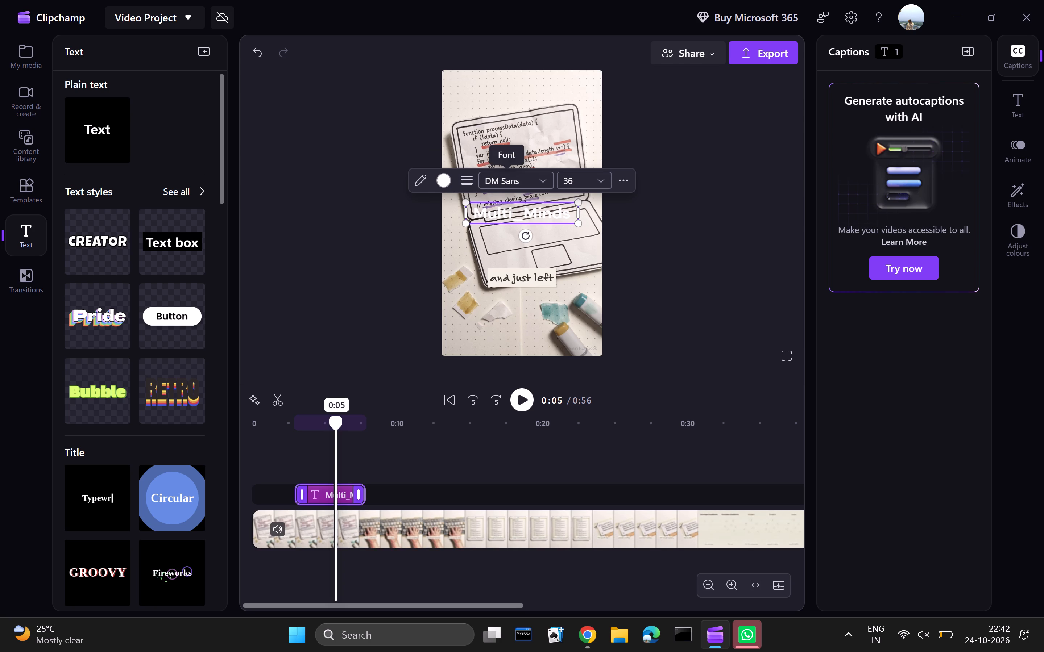
# Set the Multi_Minds text colour to Pure Black (#000000).
pyautogui.click(441, 180)
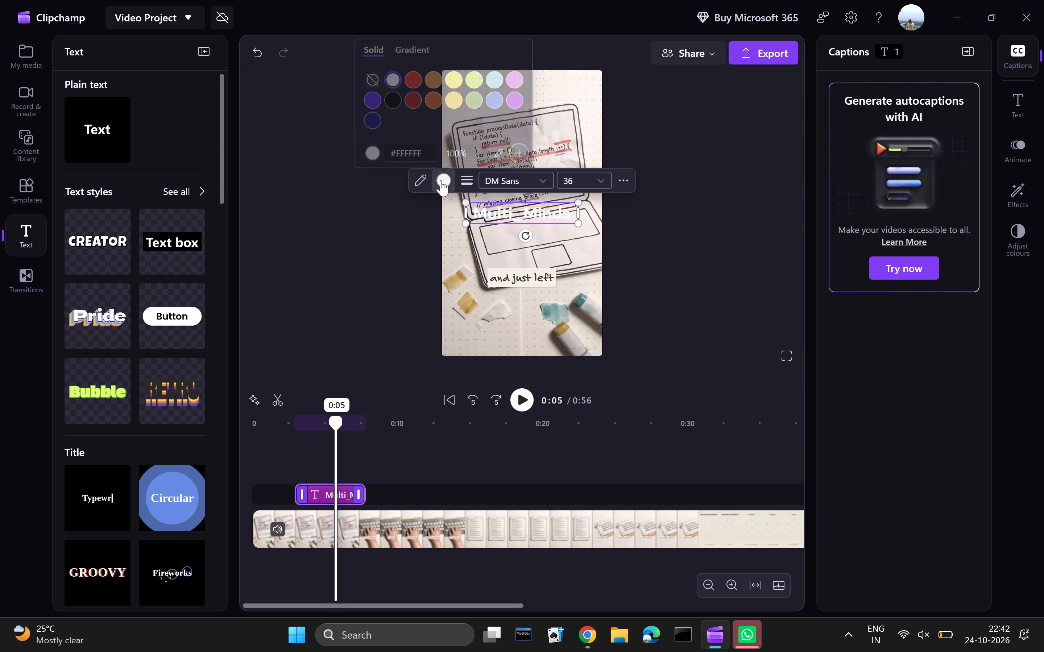
pyautogui.click(387, 94)
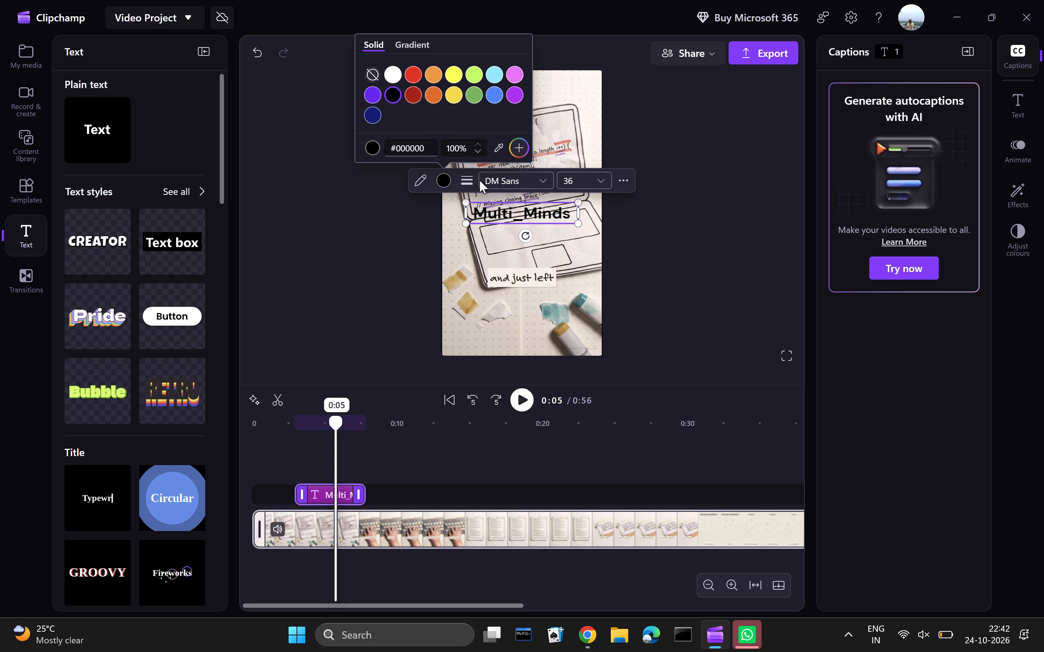
pyautogui.press('Return')
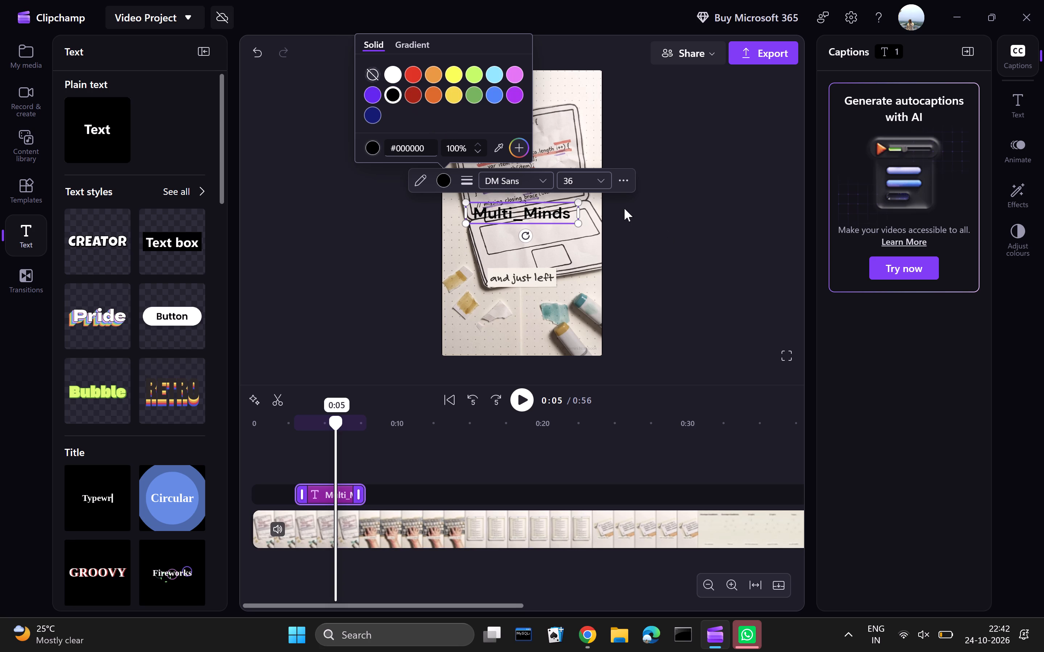
pyautogui.click(624, 208)
# Shrink the Multi_Minds text to size 27 and place it in the bottom-right corner of the video frame.
pyautogui.moveTo(542, 212); pyautogui.dragTo(555, 258)
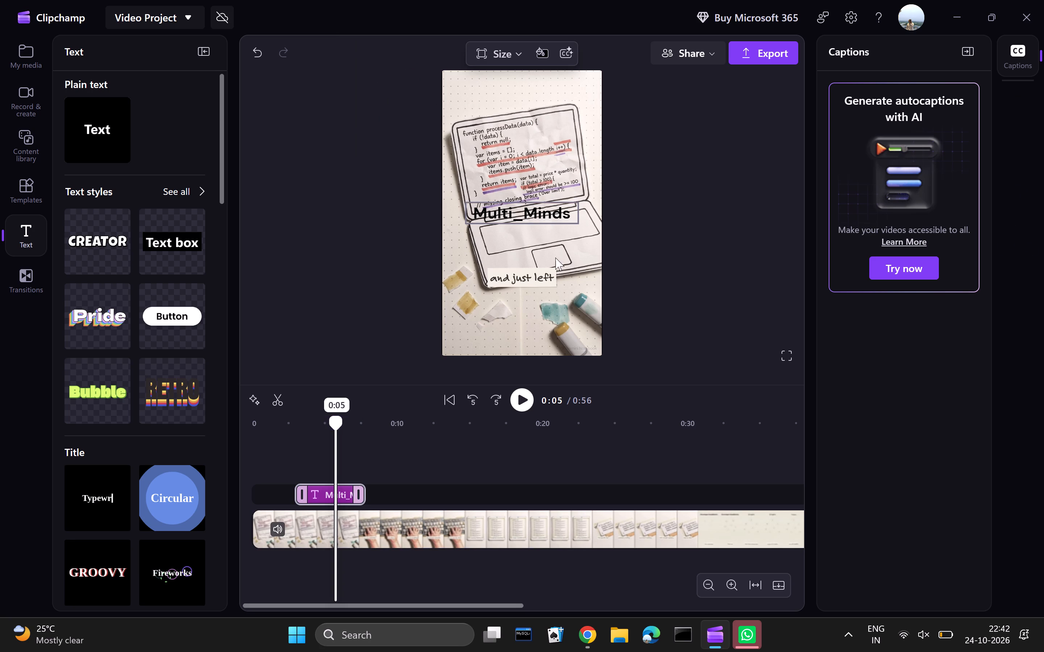
pyautogui.moveTo(555, 258); pyautogui.dragTo(581, 344)
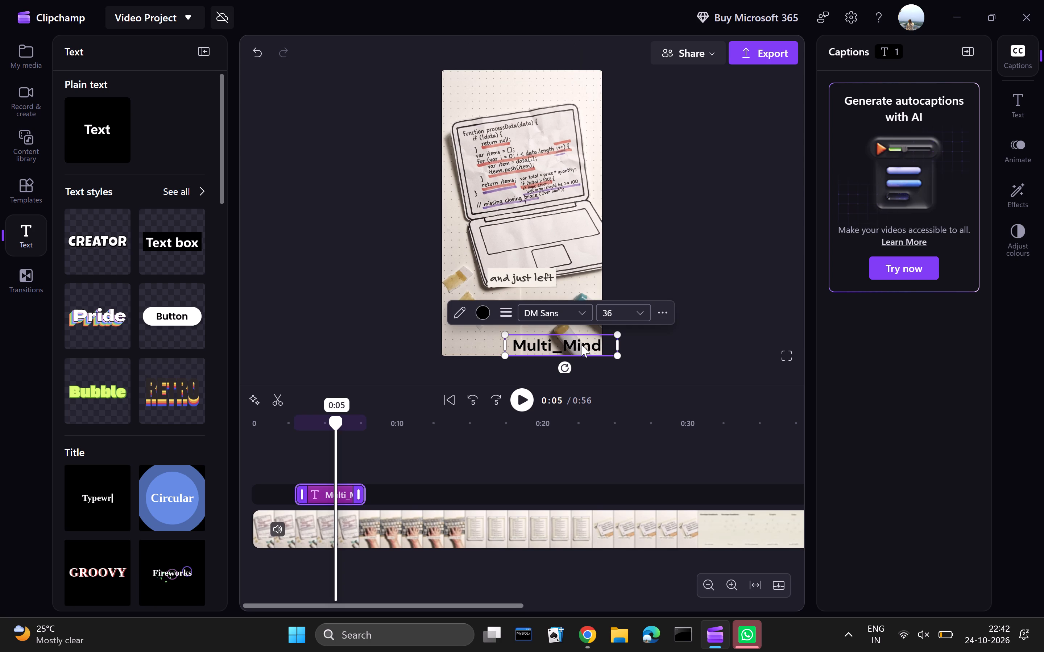
pyautogui.moveTo(620, 357); pyautogui.dragTo(604, 356)
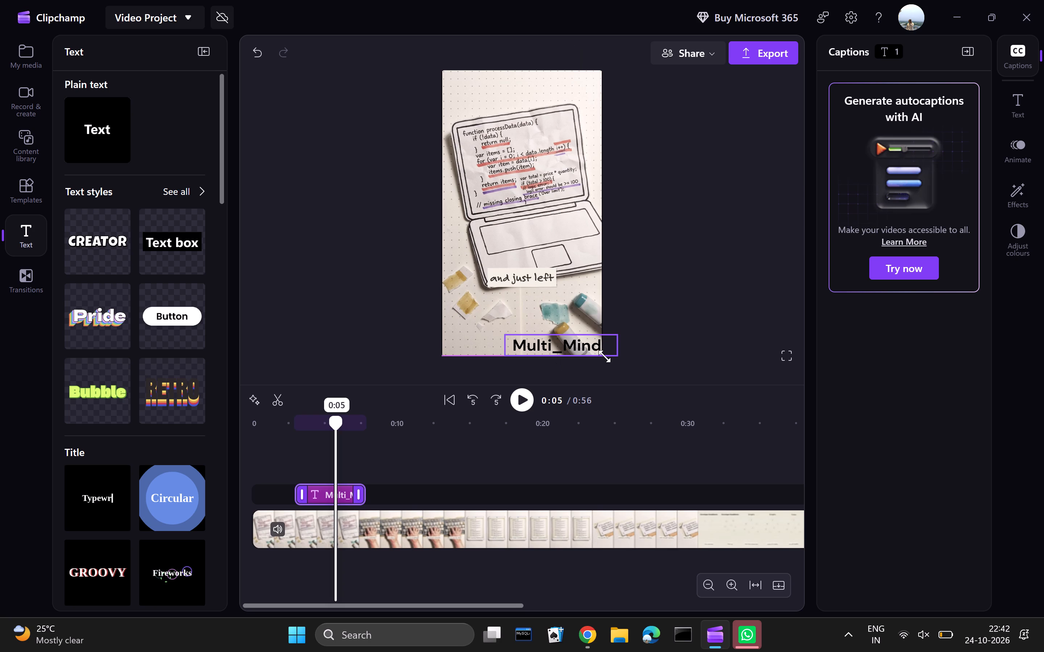
pyautogui.moveTo(604, 356); pyautogui.dragTo(593, 354)
pyautogui.moveTo(568, 340); pyautogui.dragTo(580, 347)
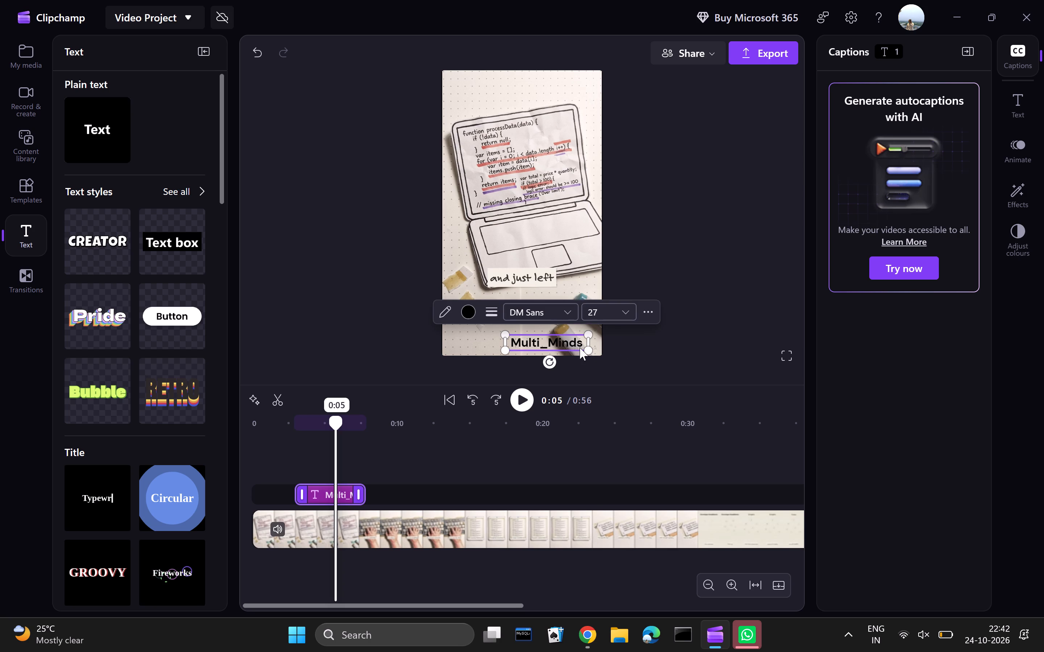
pyautogui.moveTo(580, 347); pyautogui.dragTo(583, 347)
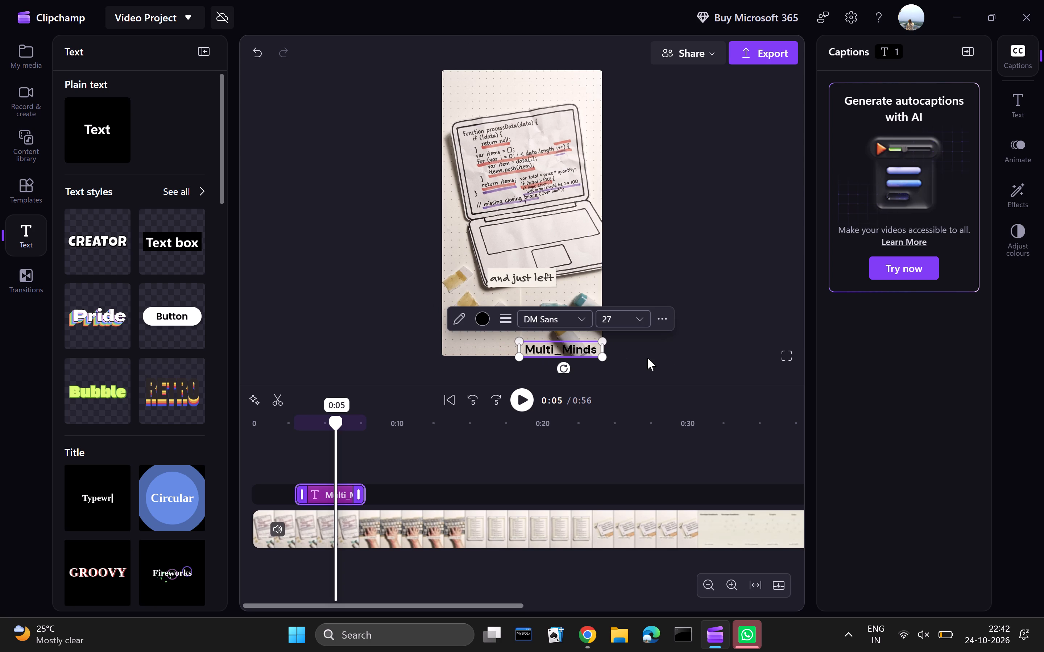
pyautogui.click(667, 357)
# Stretch the Multi_Minds text item on the timeline to span the whole video, from 0:00 to 0:56.
pyautogui.click(339, 486)
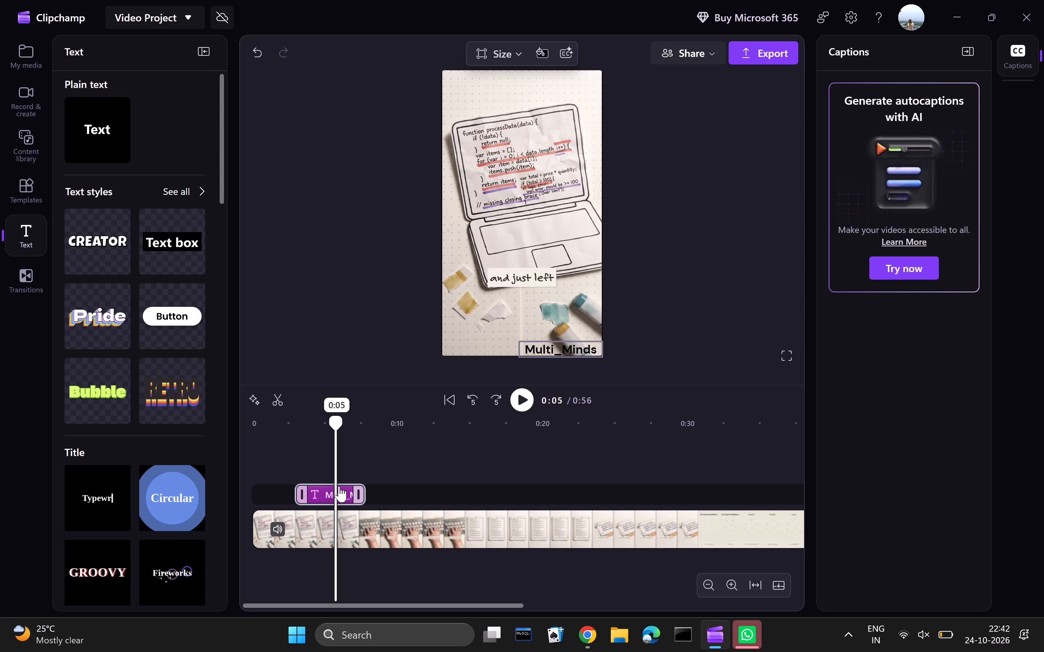
pyautogui.moveTo(363, 493); pyautogui.dragTo(801, 505)
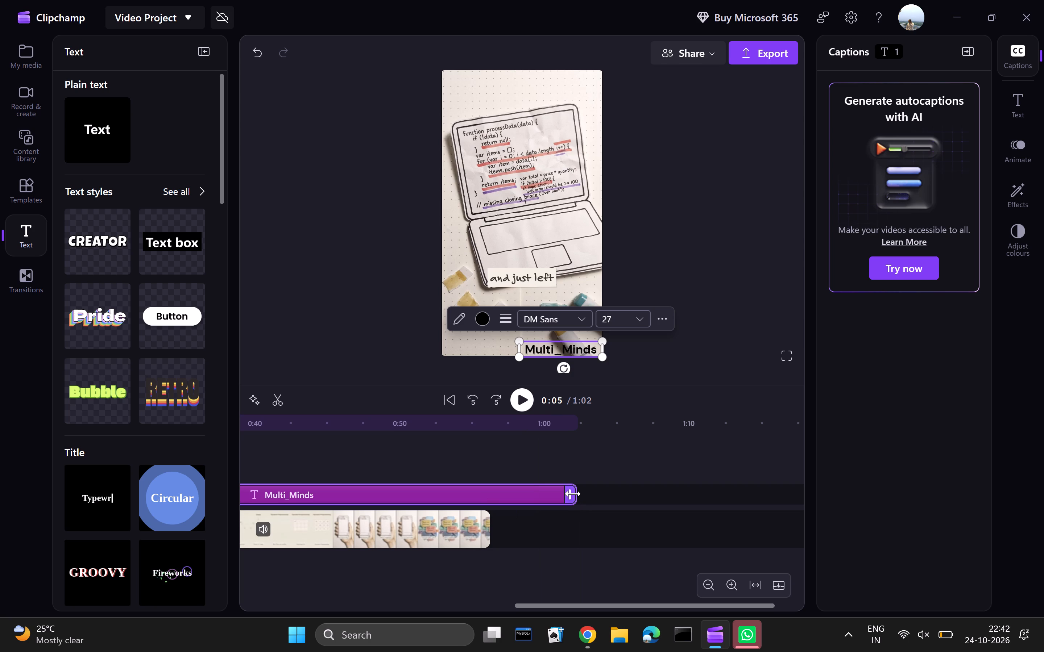
pyautogui.moveTo(573, 494); pyautogui.dragTo(491, 500)
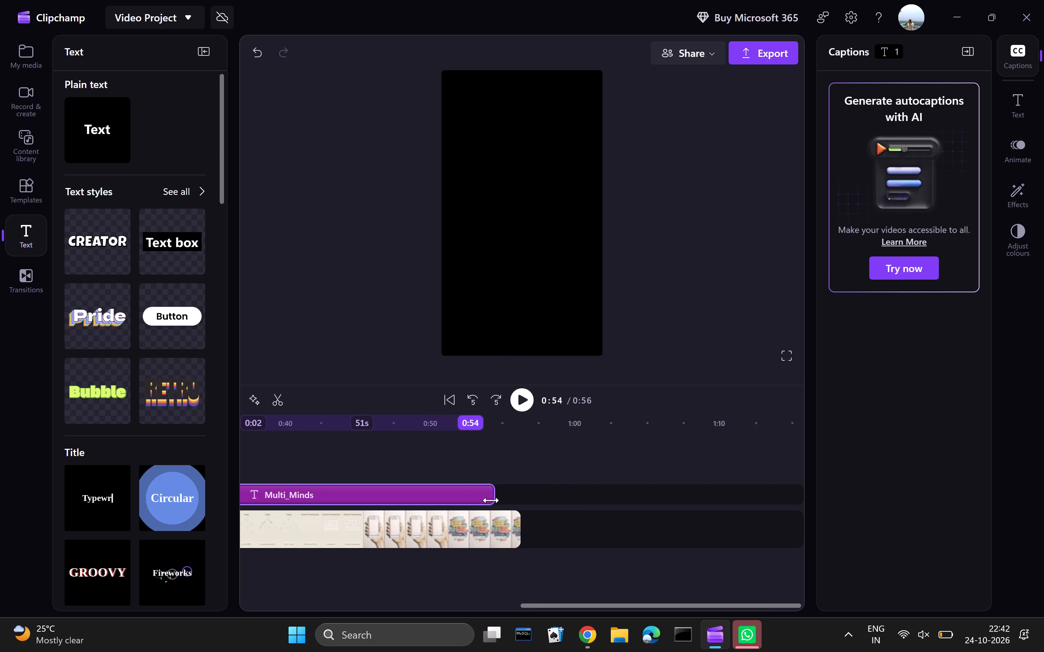
pyautogui.moveTo(491, 500); pyautogui.dragTo(517, 502)
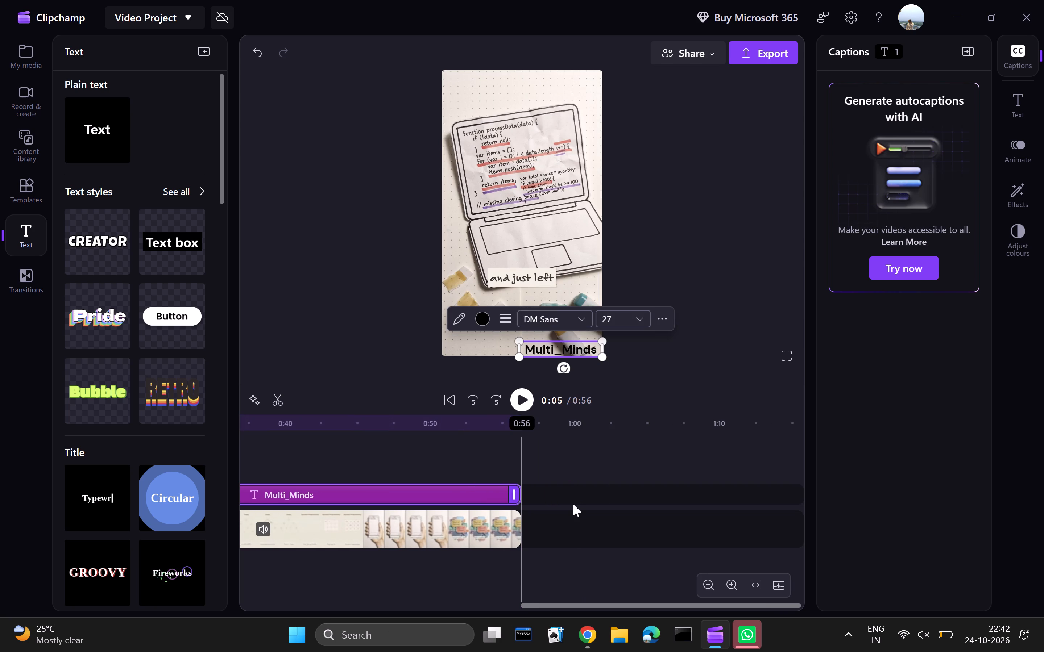
pyautogui.click(576, 504)
pyautogui.hscroll(12, 576, 504)
pyautogui.hscroll(9, 576, 504)
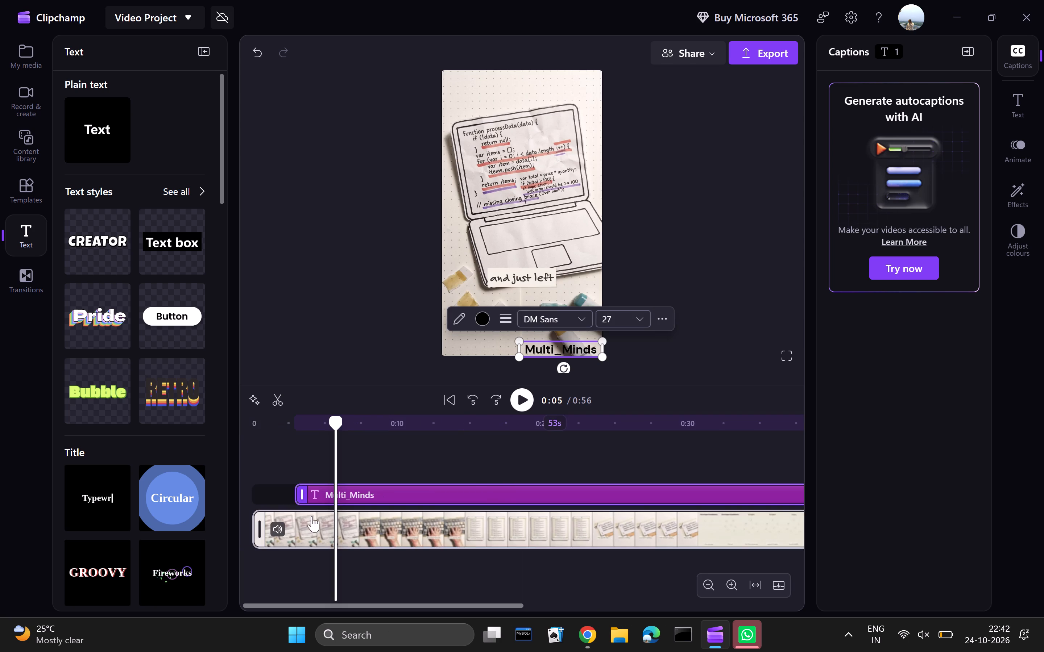
pyautogui.moveTo(301, 492); pyautogui.dragTo(218, 495)
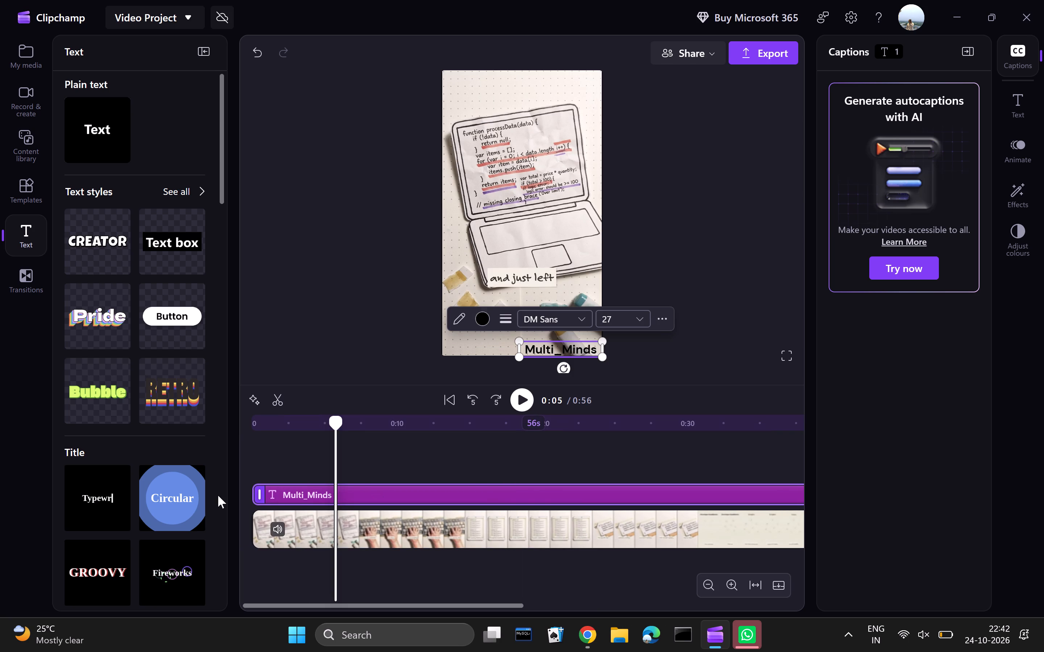
# Play the video from about 0:05 to check the Multi_Minds text mark.
pyautogui.press('space')
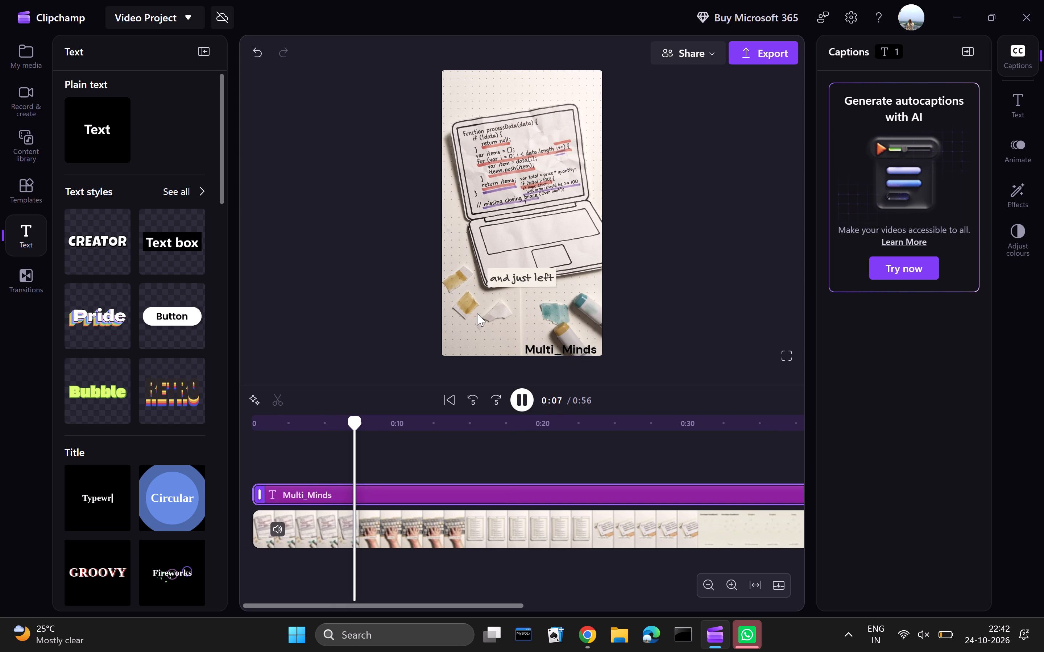
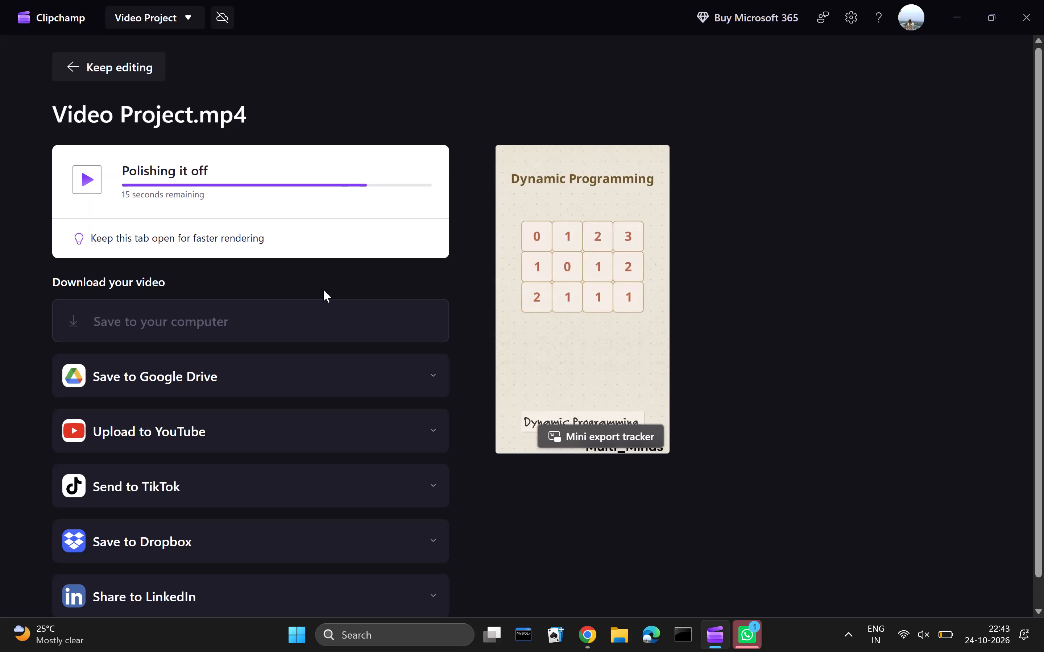
pyautogui.scroll(-7, 254, 197)
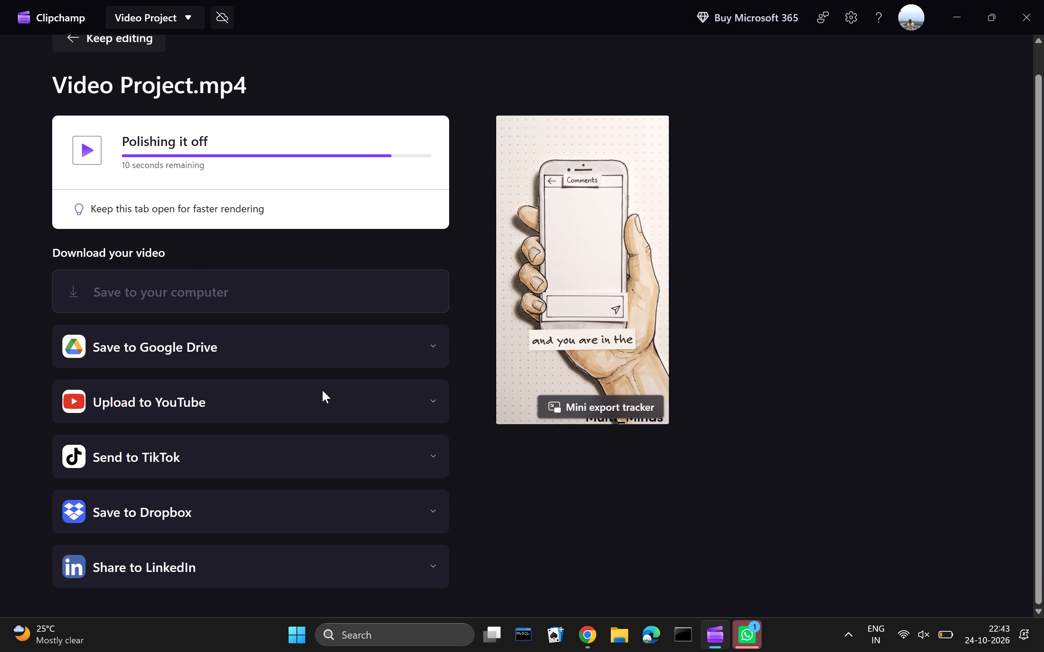
pyautogui.click(432, 402)
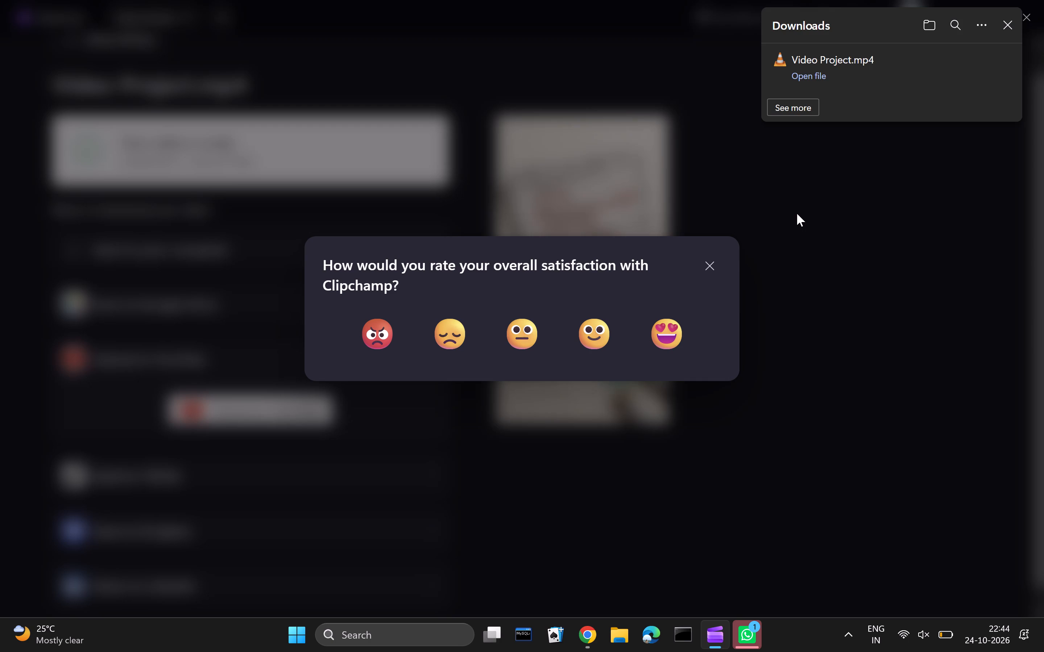